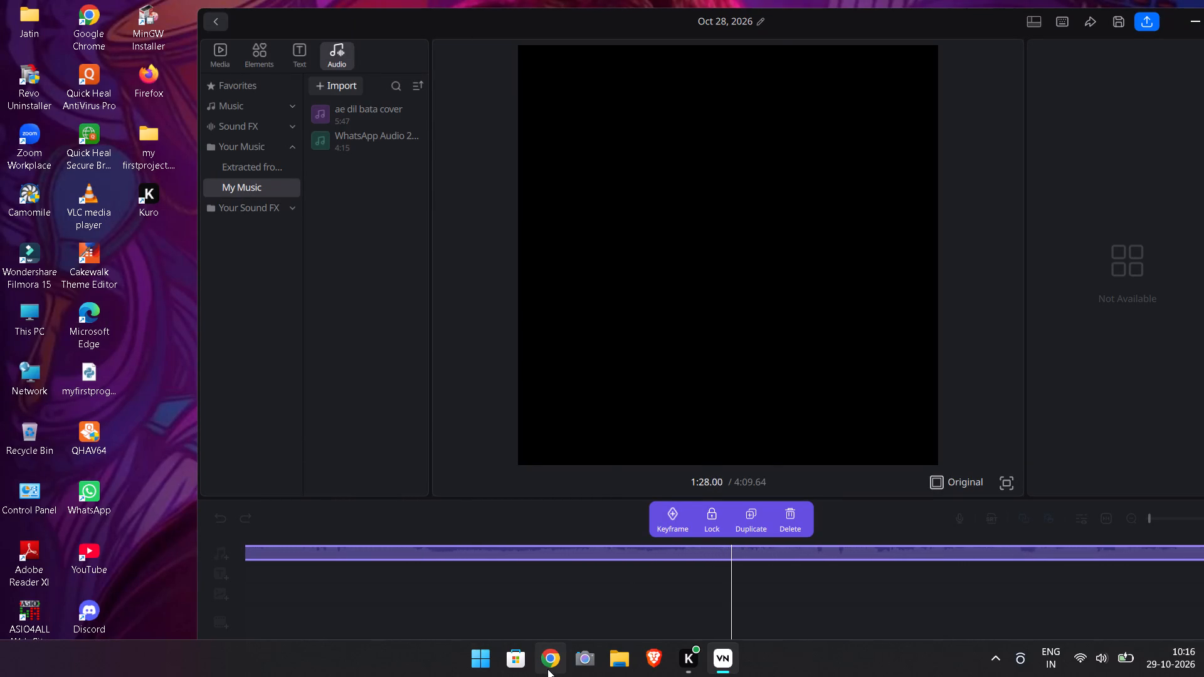
Switch to Google Chrome and start an AI Mode prompt in a new tab.
click(547, 669)
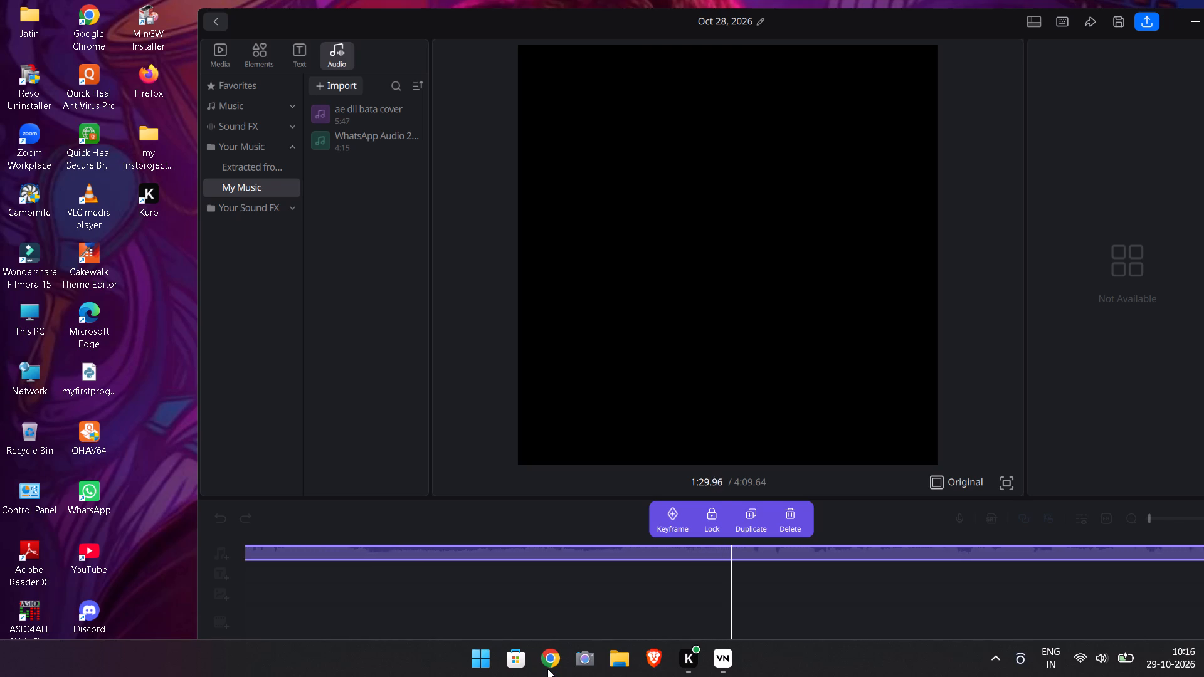
click(1149, 11)
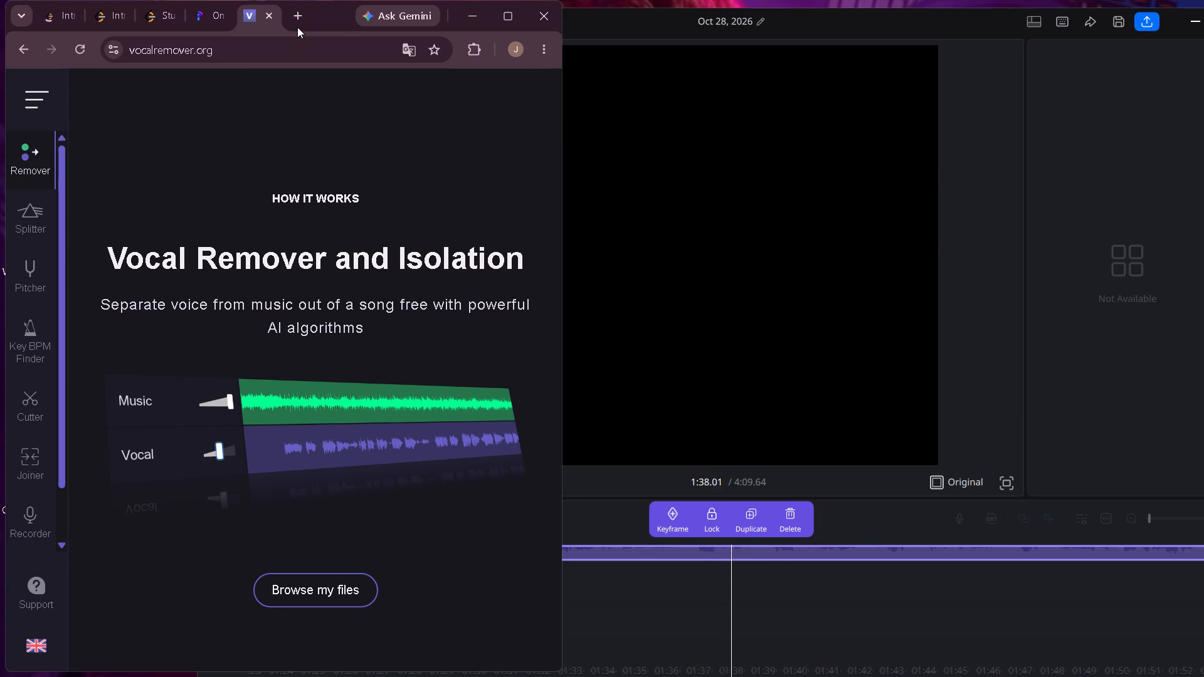
click(298, 19)
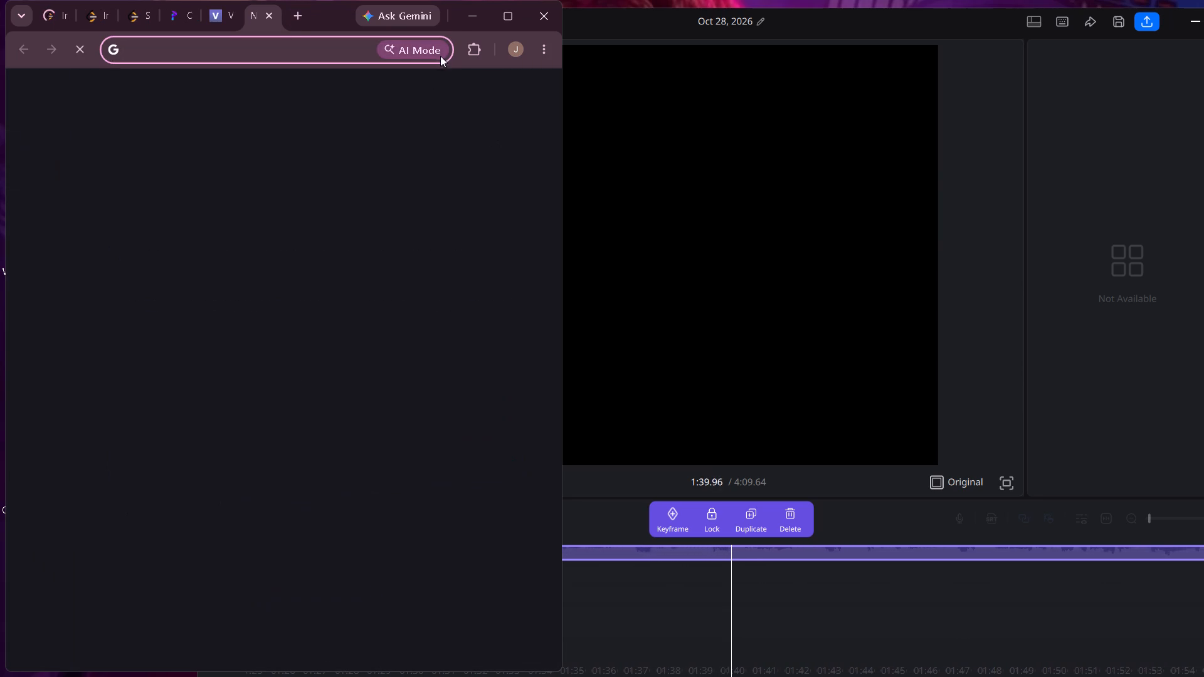
click(437, 53)
Write the AI Mode prompt "generate a beautiful thumbnail of song tere bina 1920 evil returns" without submitting it.
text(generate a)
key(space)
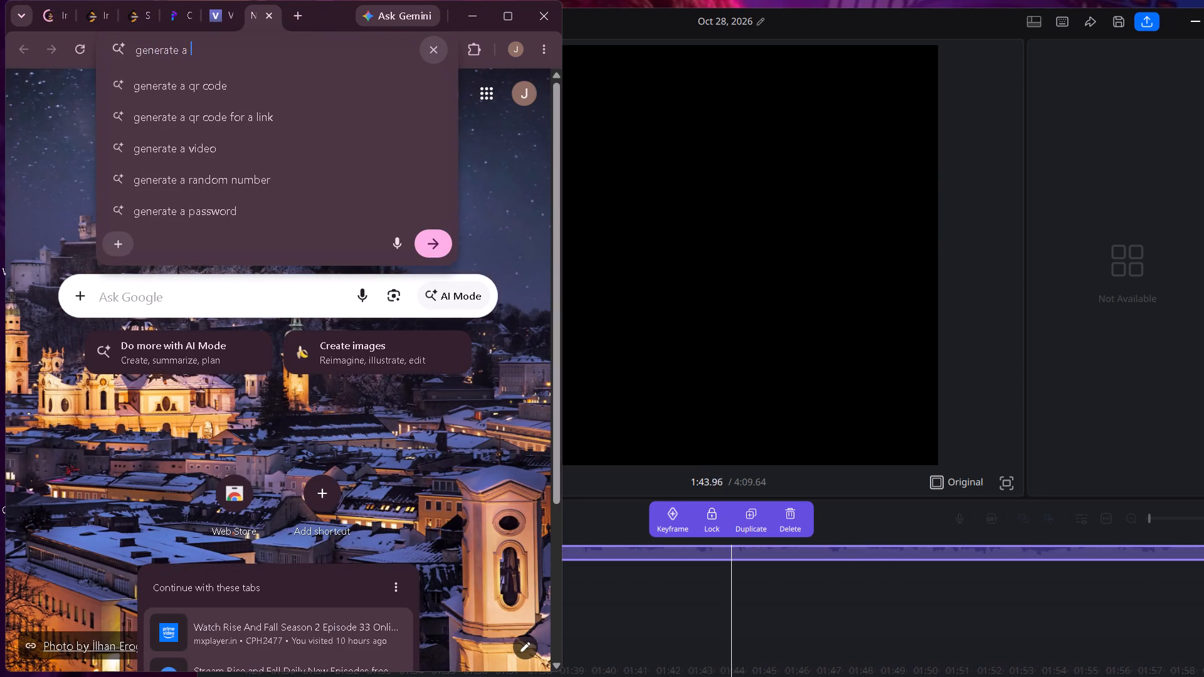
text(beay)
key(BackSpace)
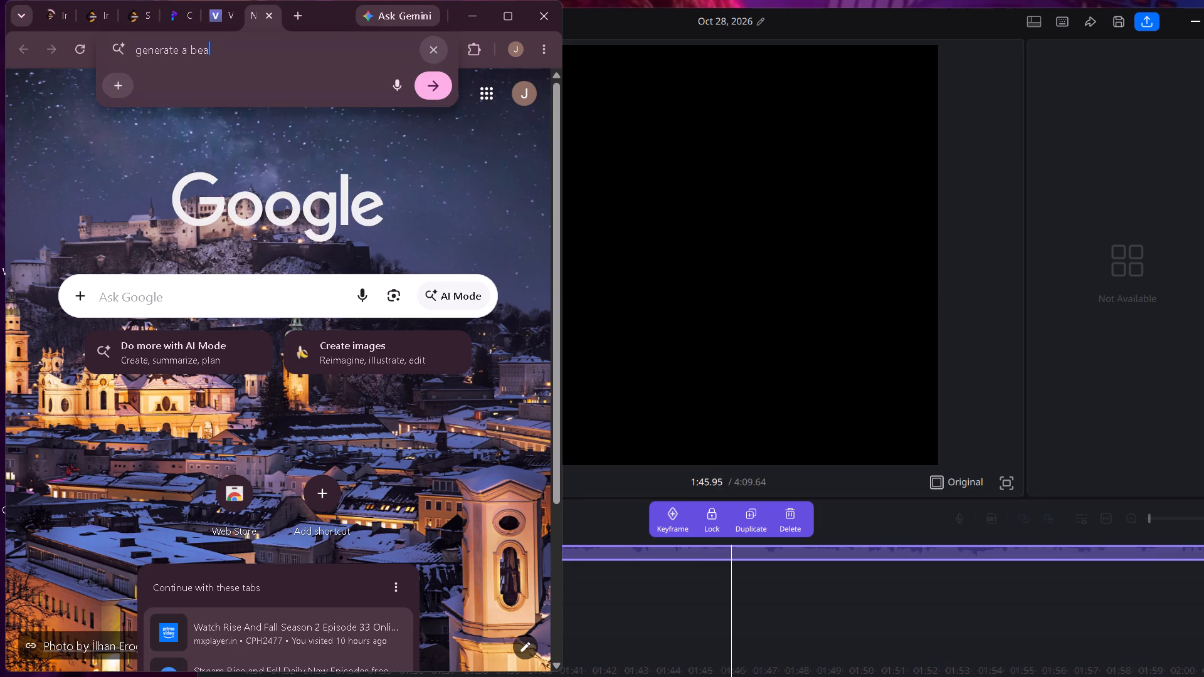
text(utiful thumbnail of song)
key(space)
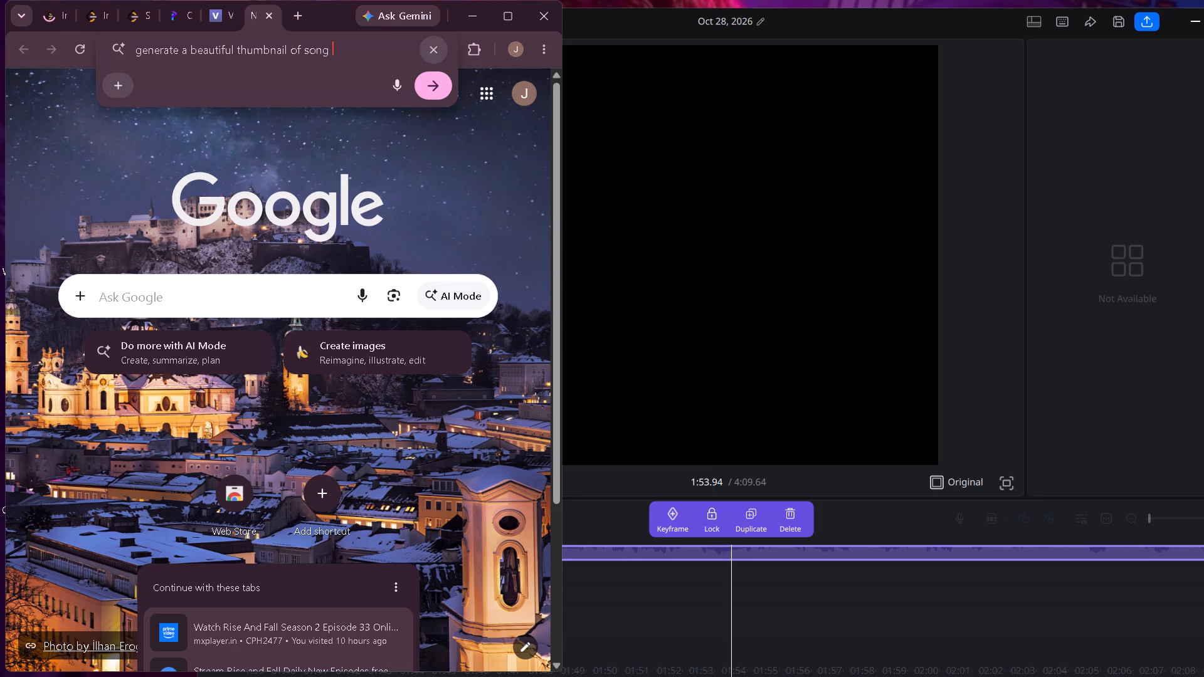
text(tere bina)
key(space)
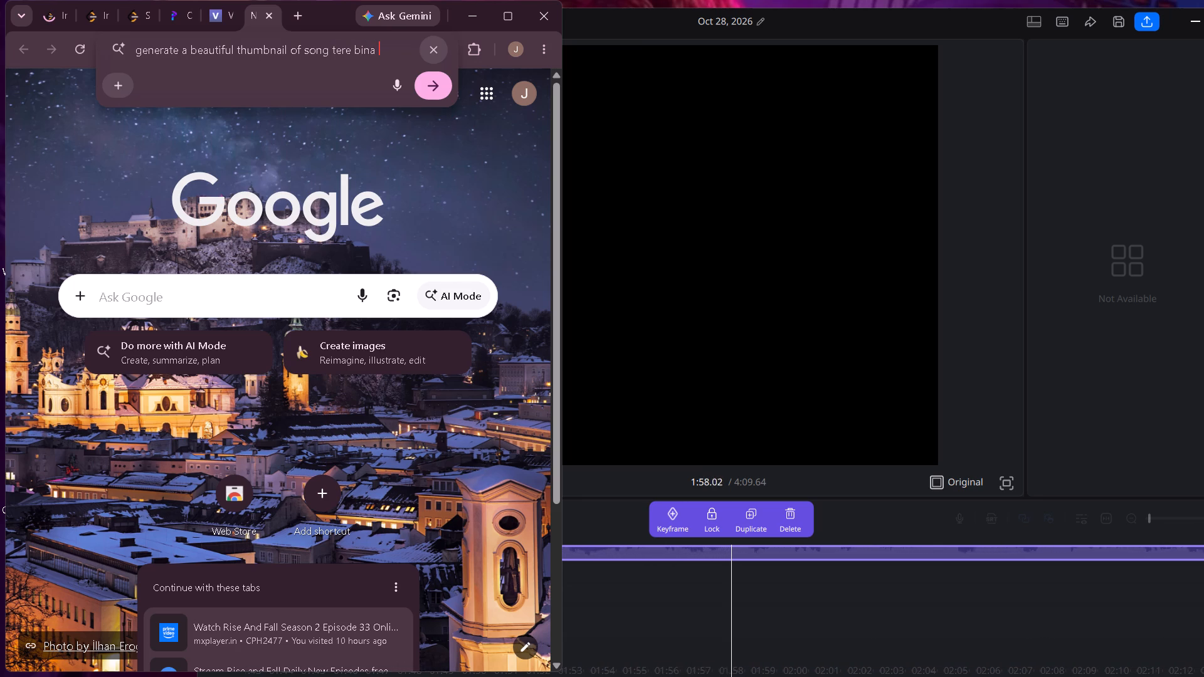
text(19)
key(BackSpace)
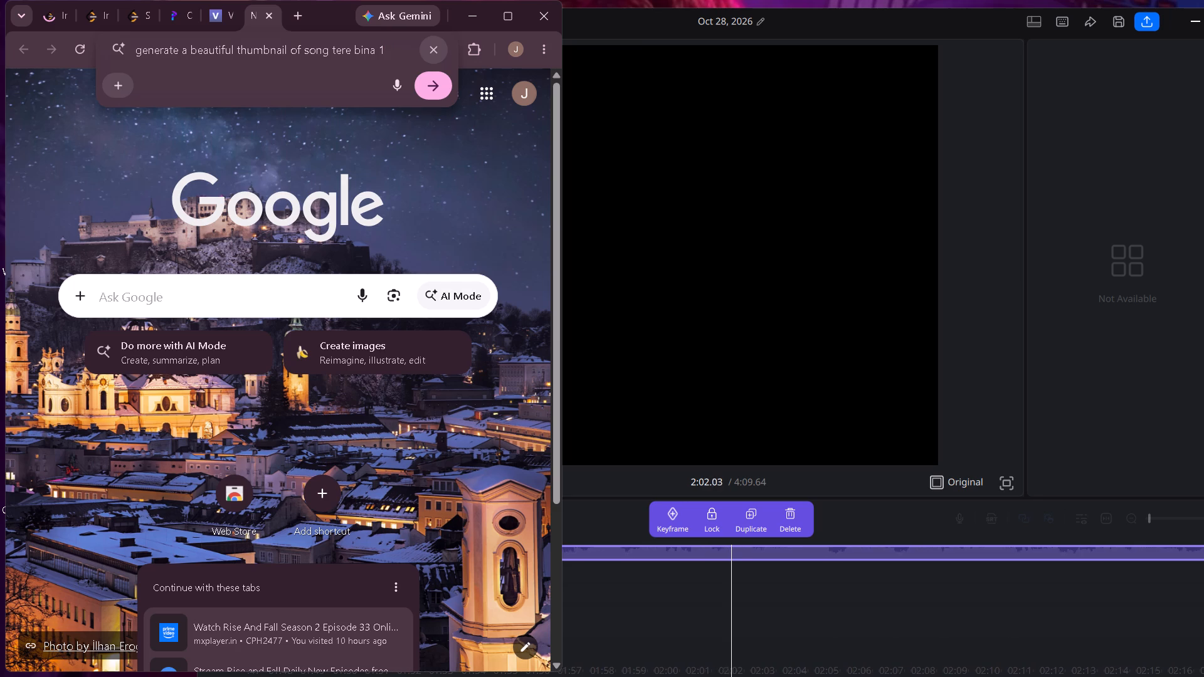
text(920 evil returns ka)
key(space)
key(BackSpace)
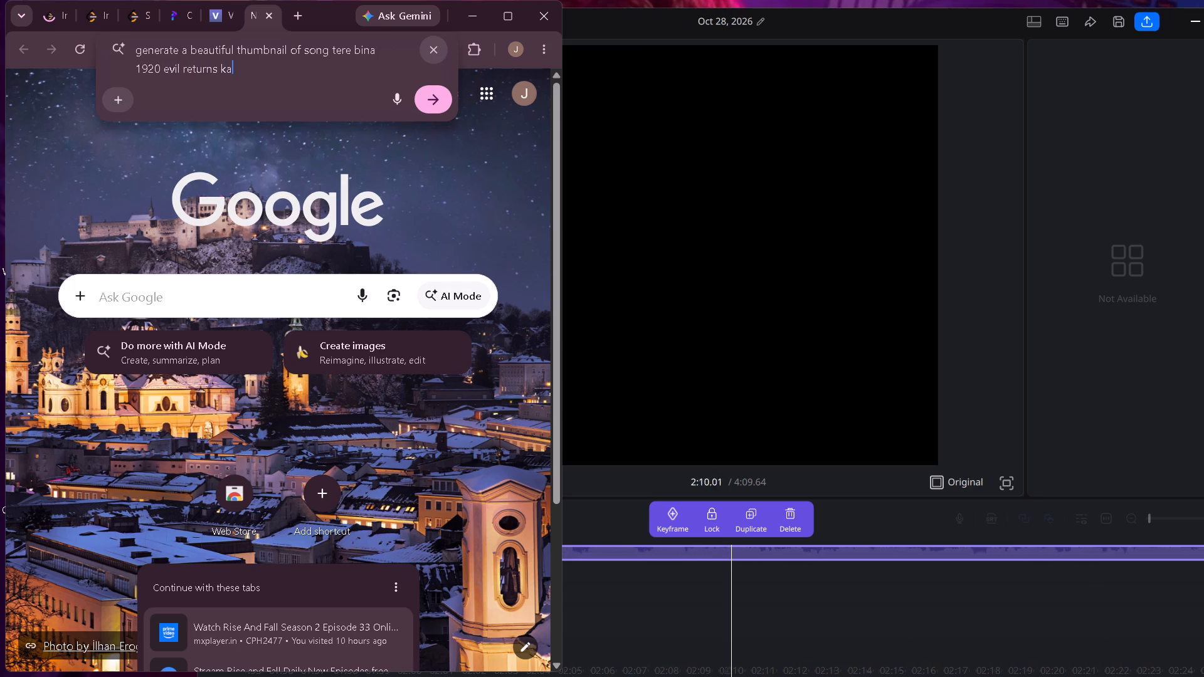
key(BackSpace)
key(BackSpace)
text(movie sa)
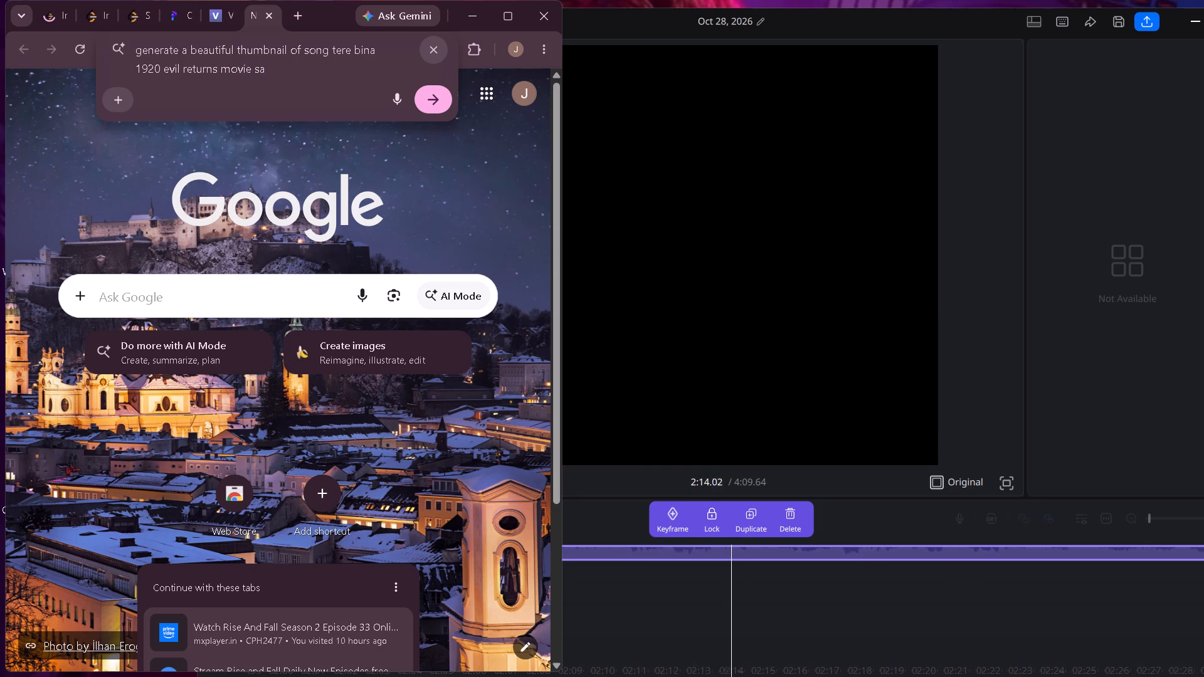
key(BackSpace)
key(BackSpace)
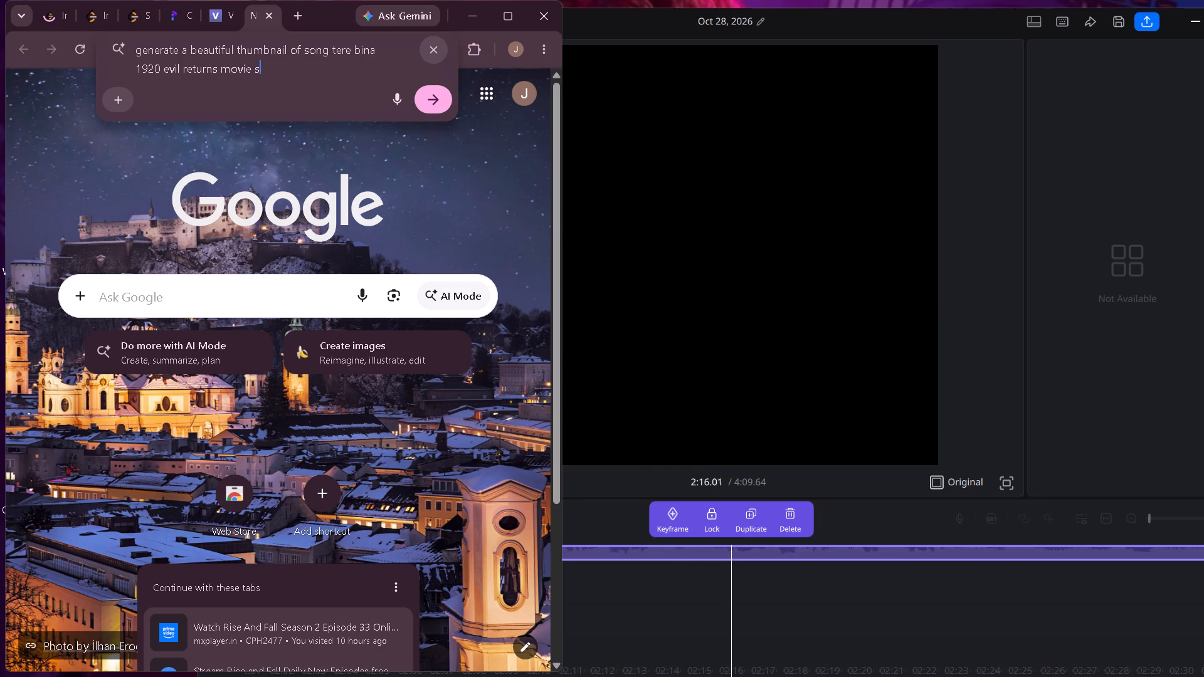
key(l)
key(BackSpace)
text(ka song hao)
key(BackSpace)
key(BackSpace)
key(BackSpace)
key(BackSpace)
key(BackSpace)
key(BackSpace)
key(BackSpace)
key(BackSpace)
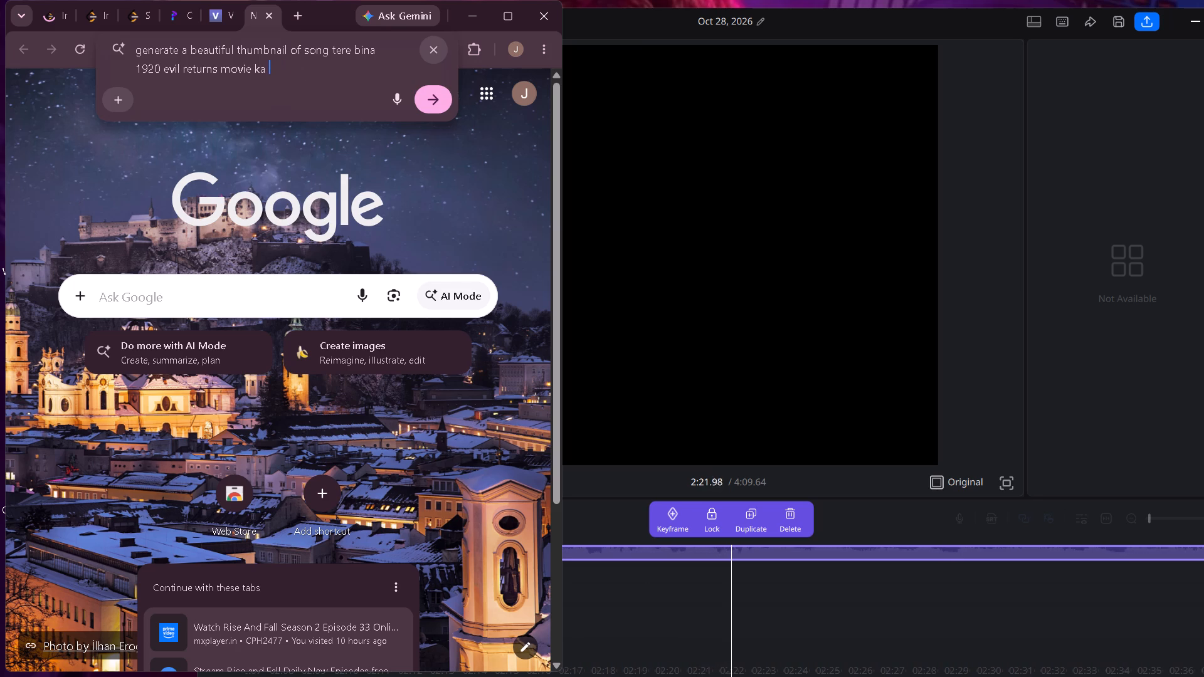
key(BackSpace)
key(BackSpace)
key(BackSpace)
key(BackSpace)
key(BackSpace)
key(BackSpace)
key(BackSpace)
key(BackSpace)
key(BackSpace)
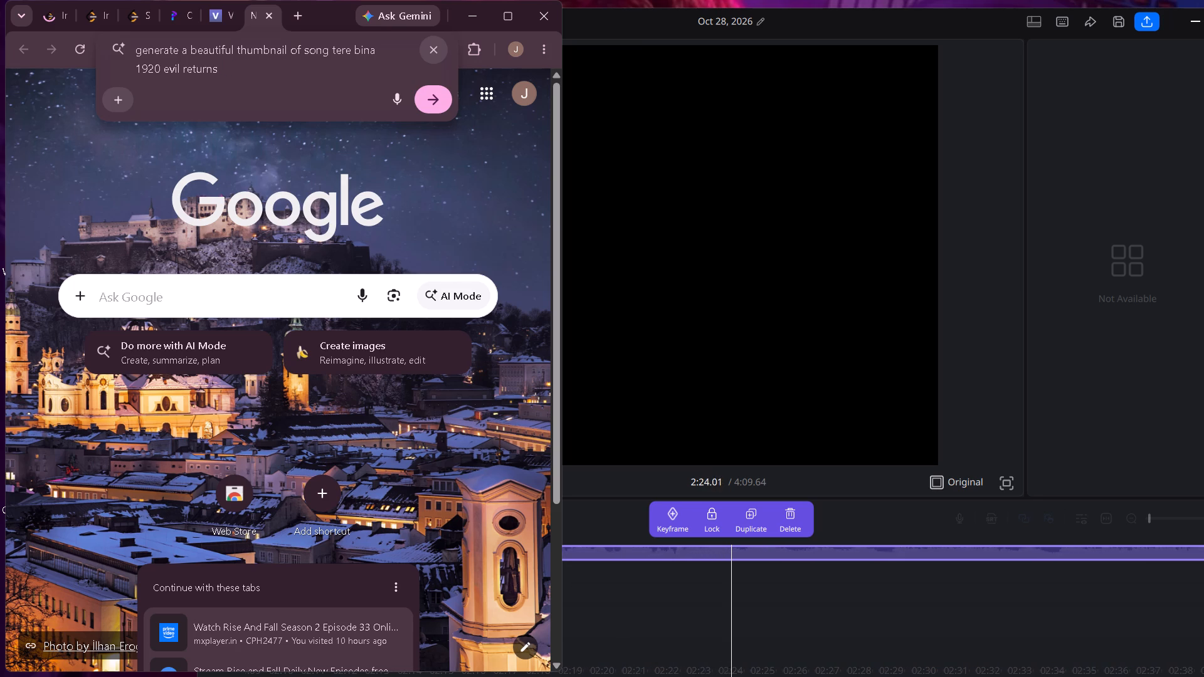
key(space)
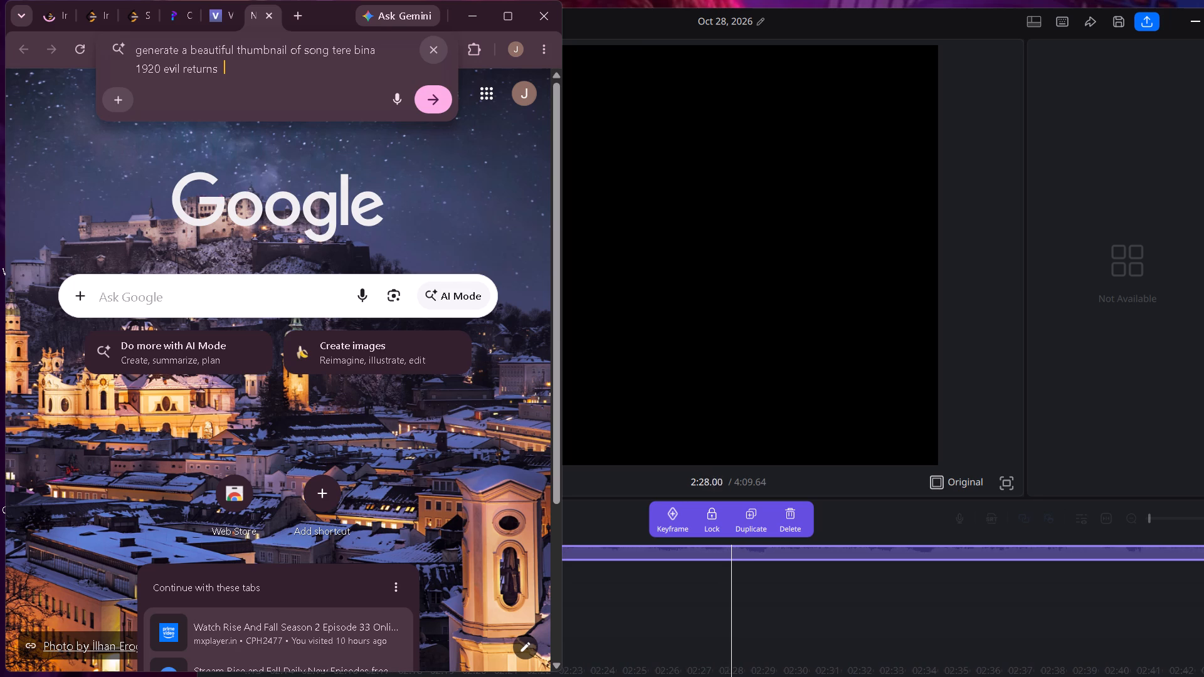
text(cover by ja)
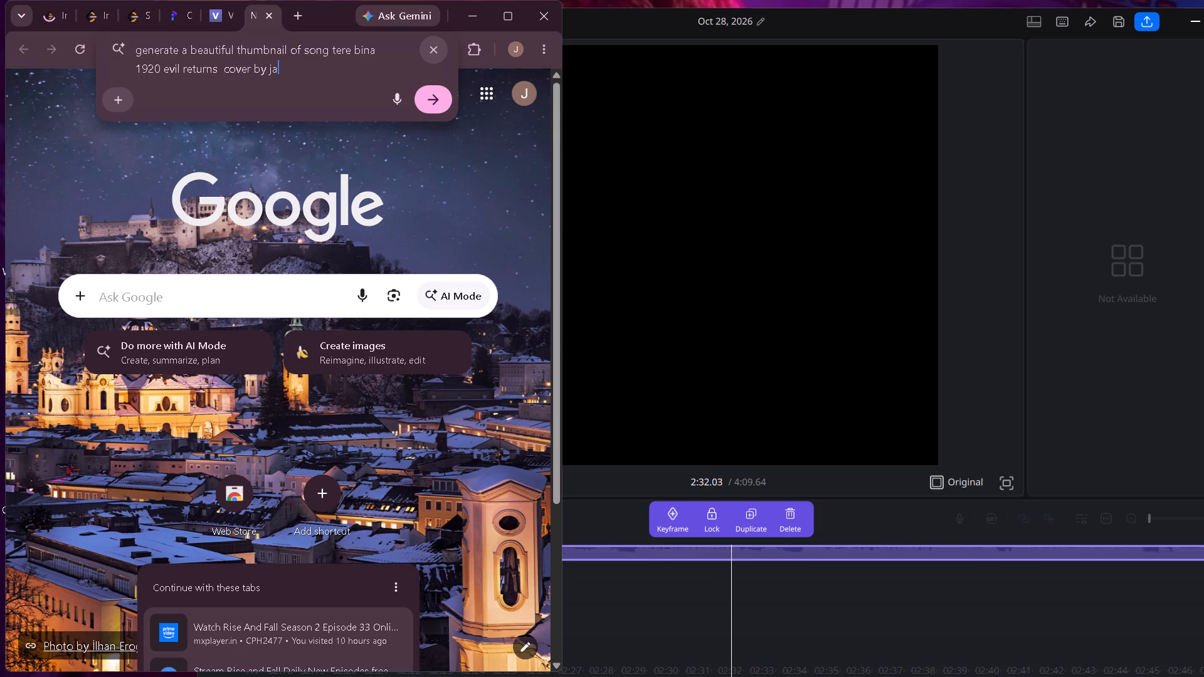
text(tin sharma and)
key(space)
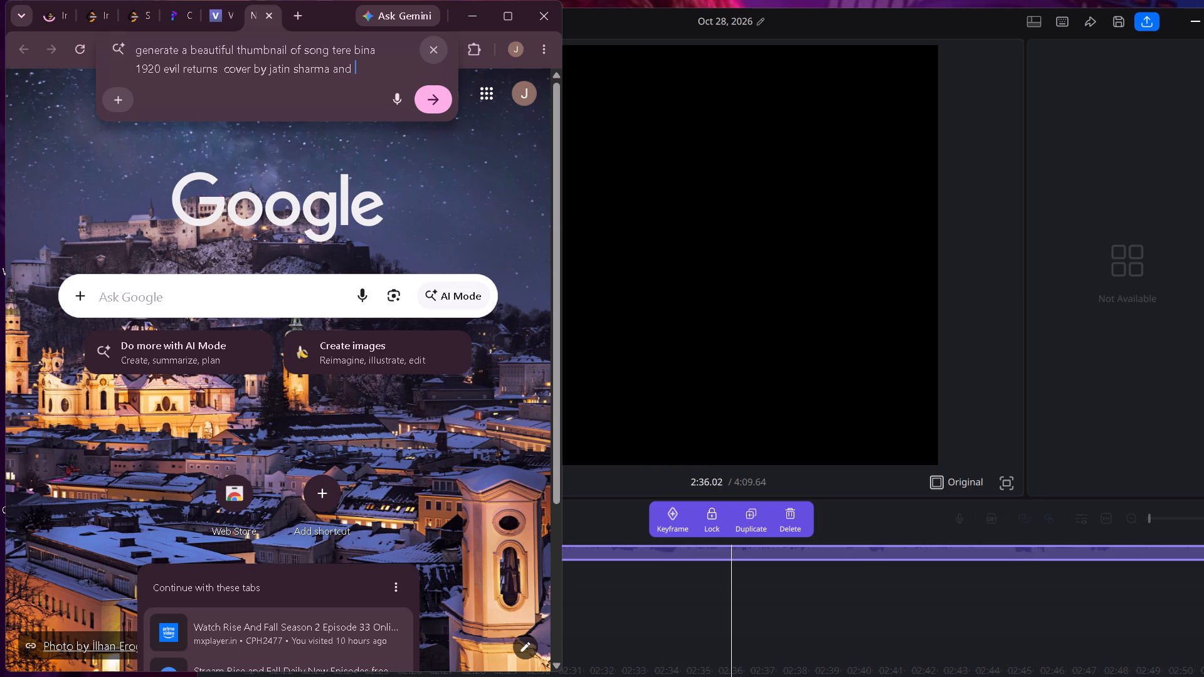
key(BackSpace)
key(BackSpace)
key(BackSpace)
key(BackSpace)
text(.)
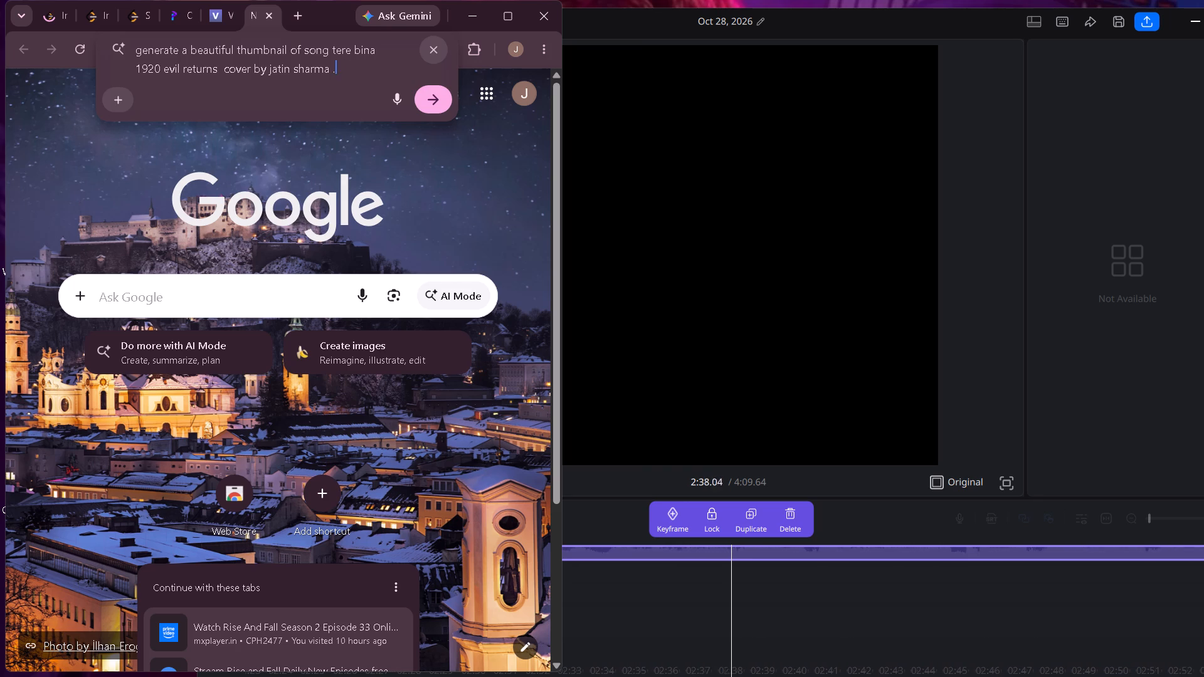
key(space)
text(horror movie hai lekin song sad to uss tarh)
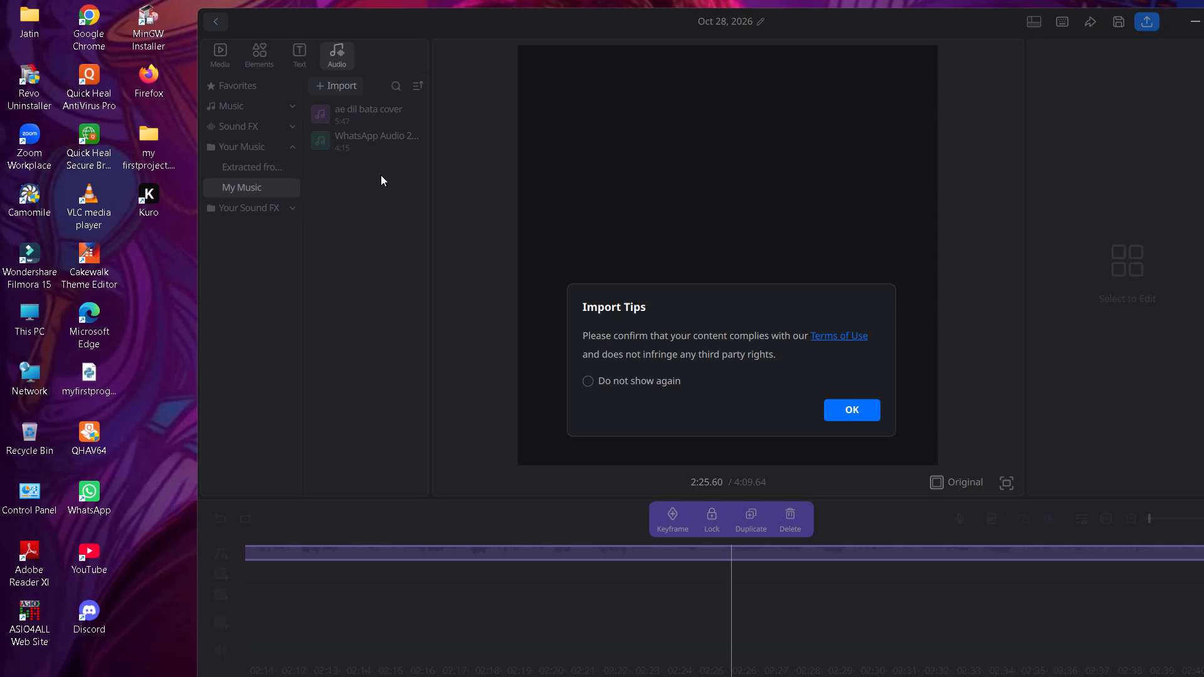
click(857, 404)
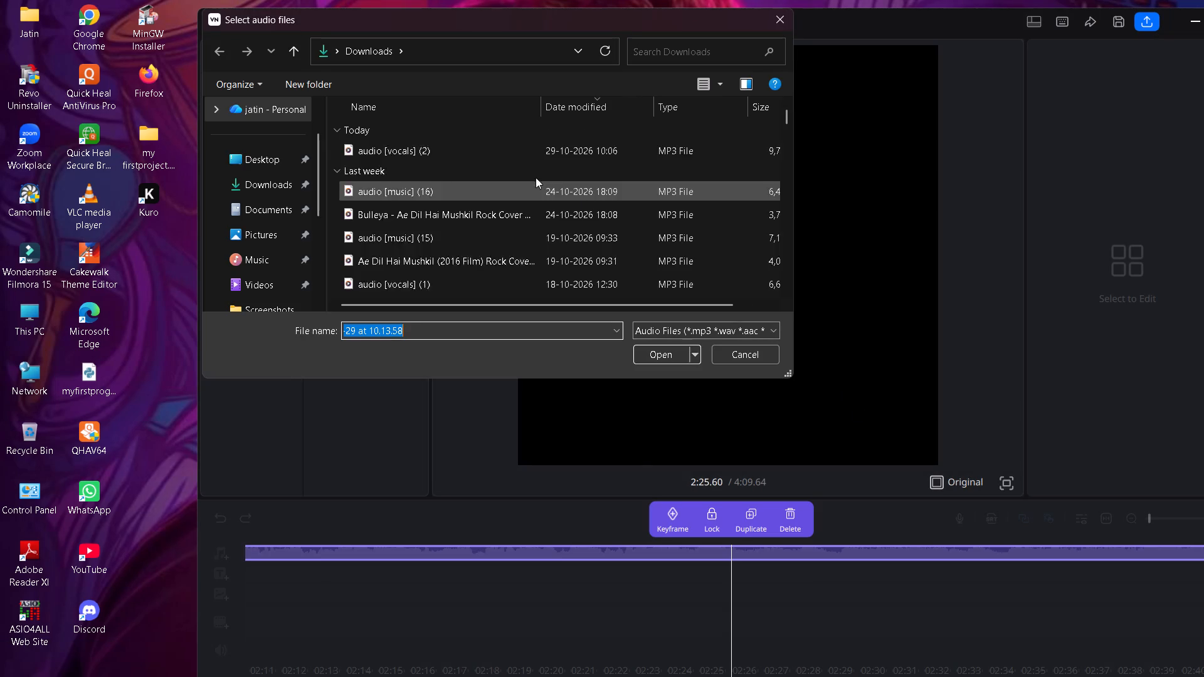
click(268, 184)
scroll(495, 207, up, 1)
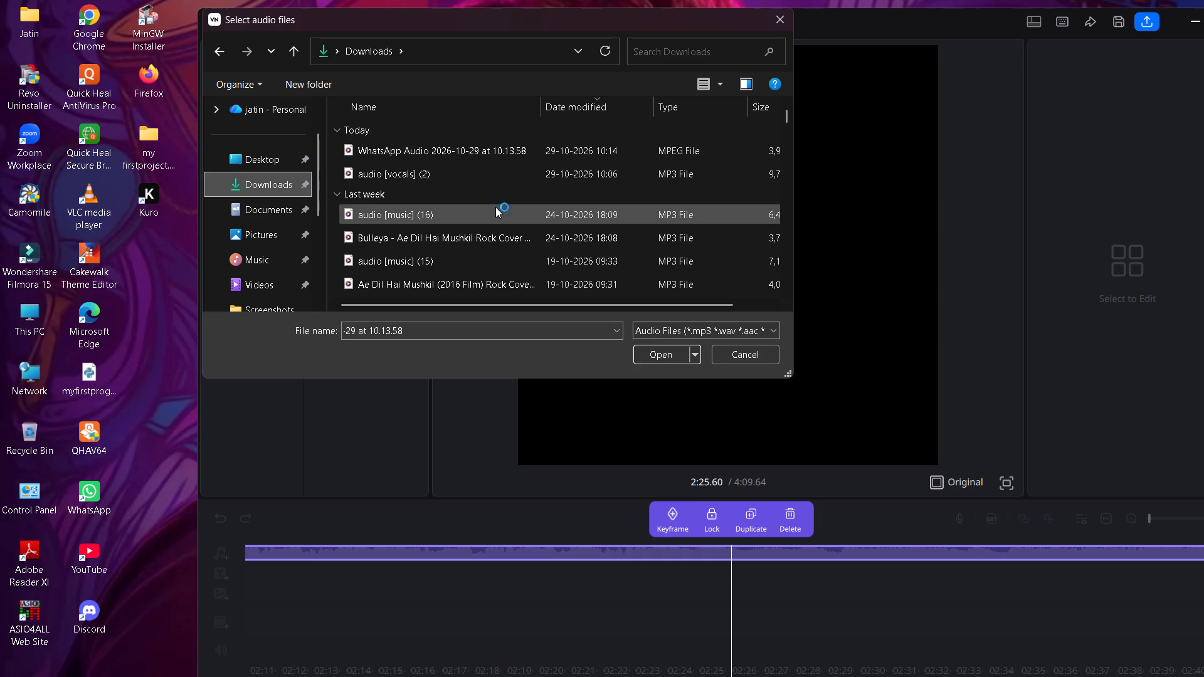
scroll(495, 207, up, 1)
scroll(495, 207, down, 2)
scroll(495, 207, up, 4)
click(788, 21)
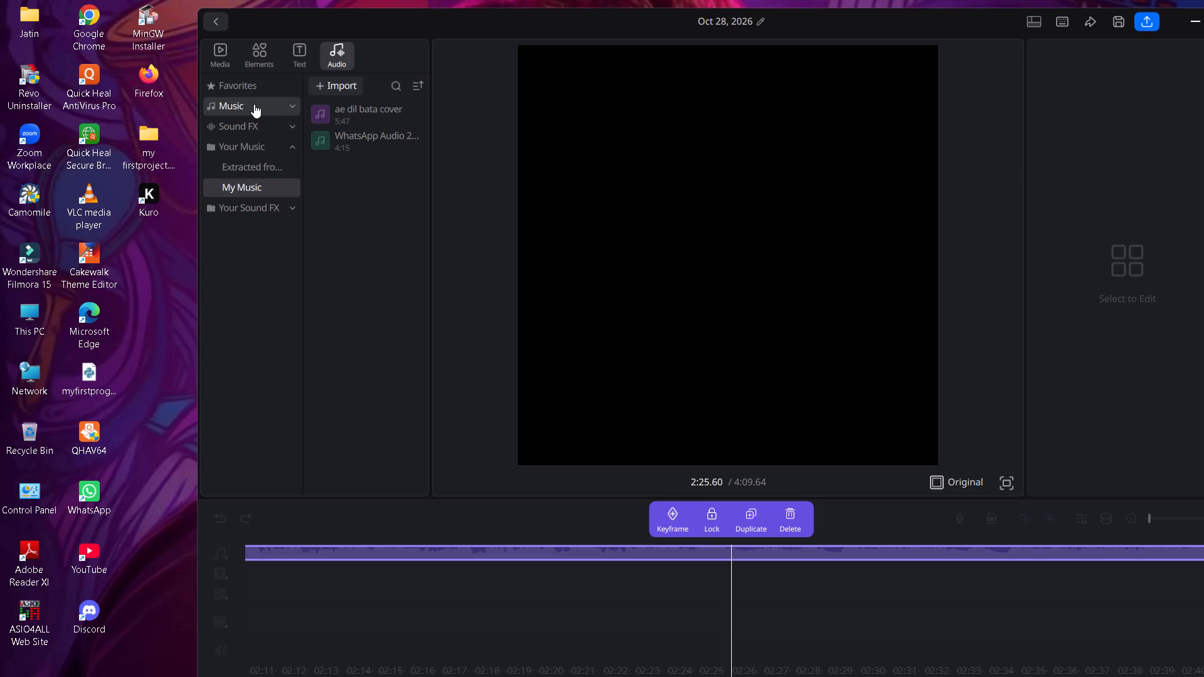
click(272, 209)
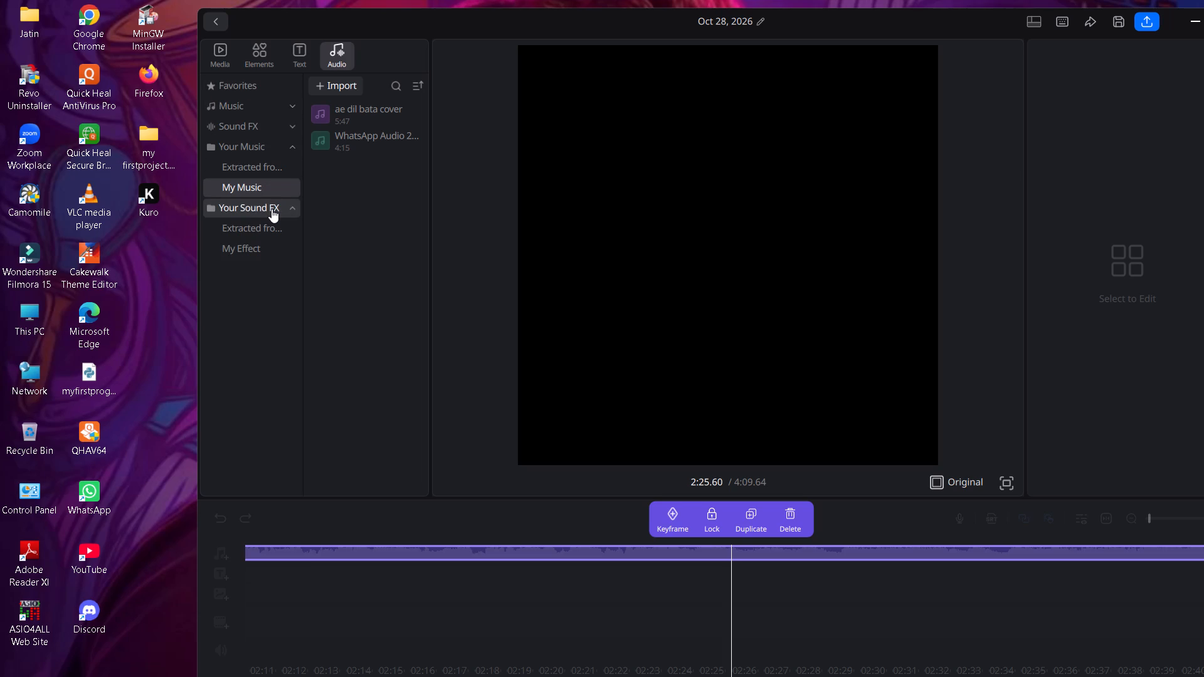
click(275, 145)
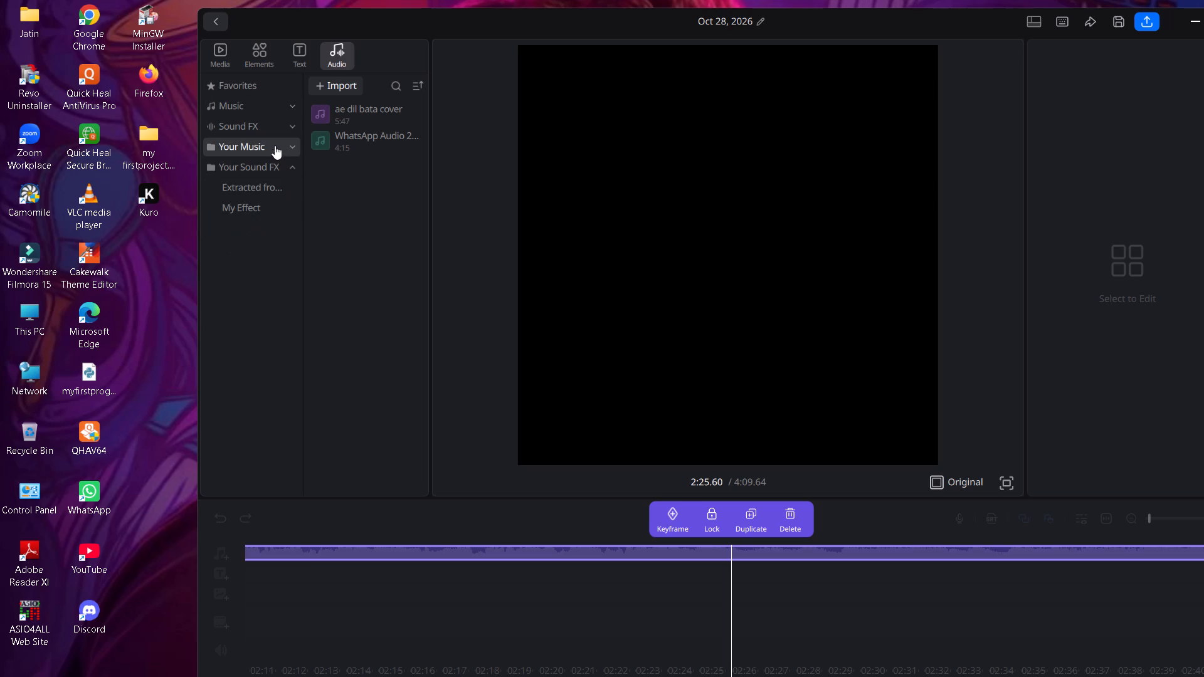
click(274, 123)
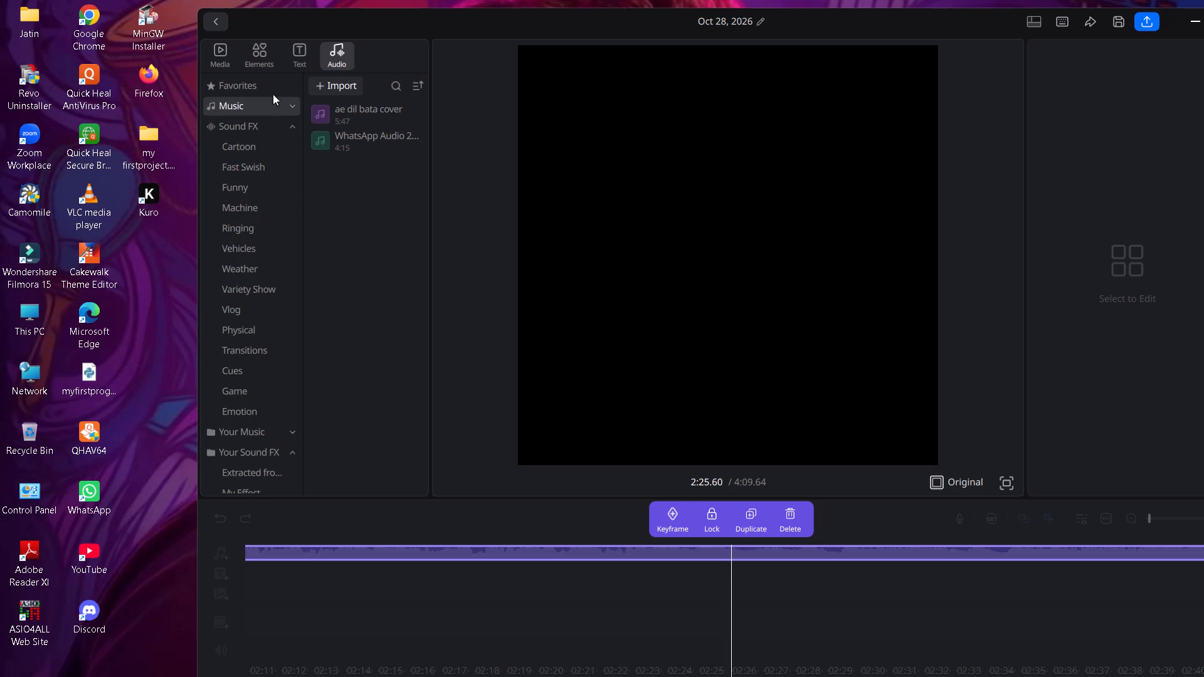
Import the image_257b3022 thumbnail from the Downloads folder into the project's media library.
click(221, 66)
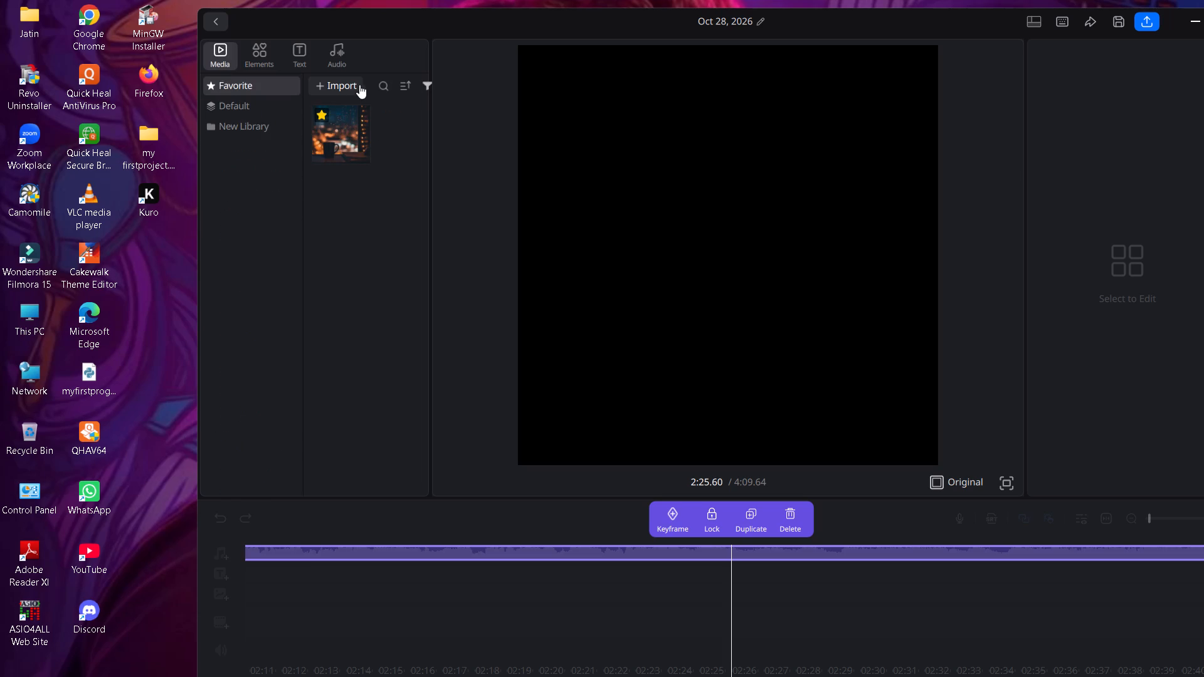
click(356, 85)
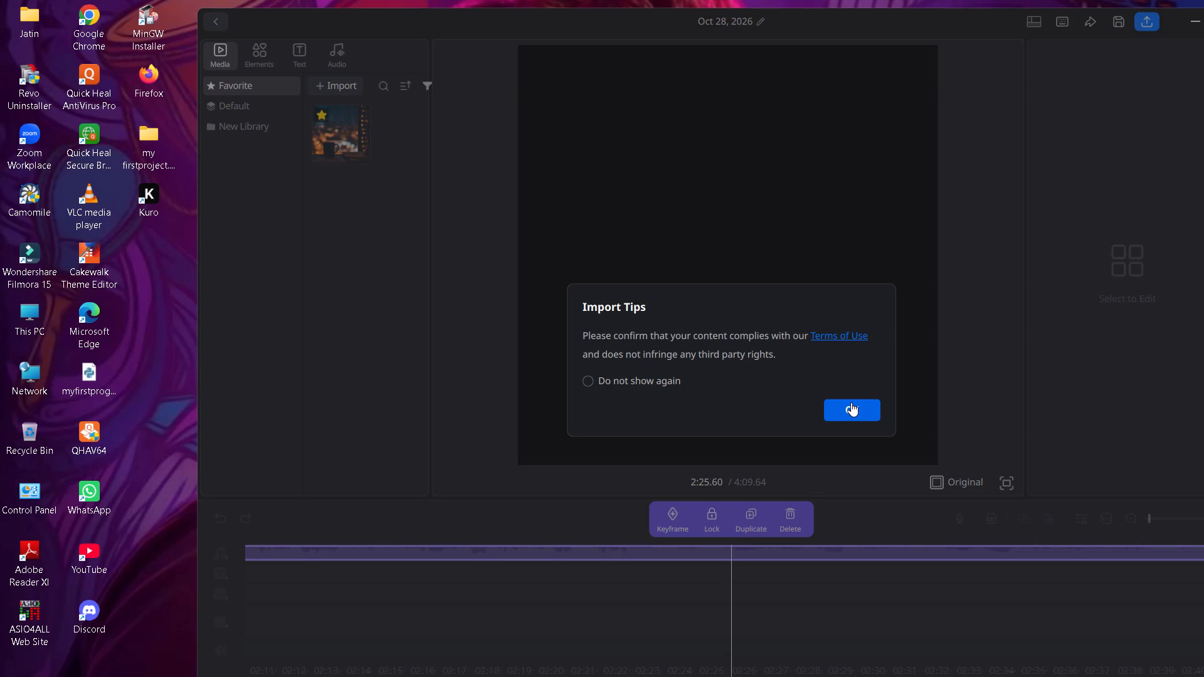
click(851, 402)
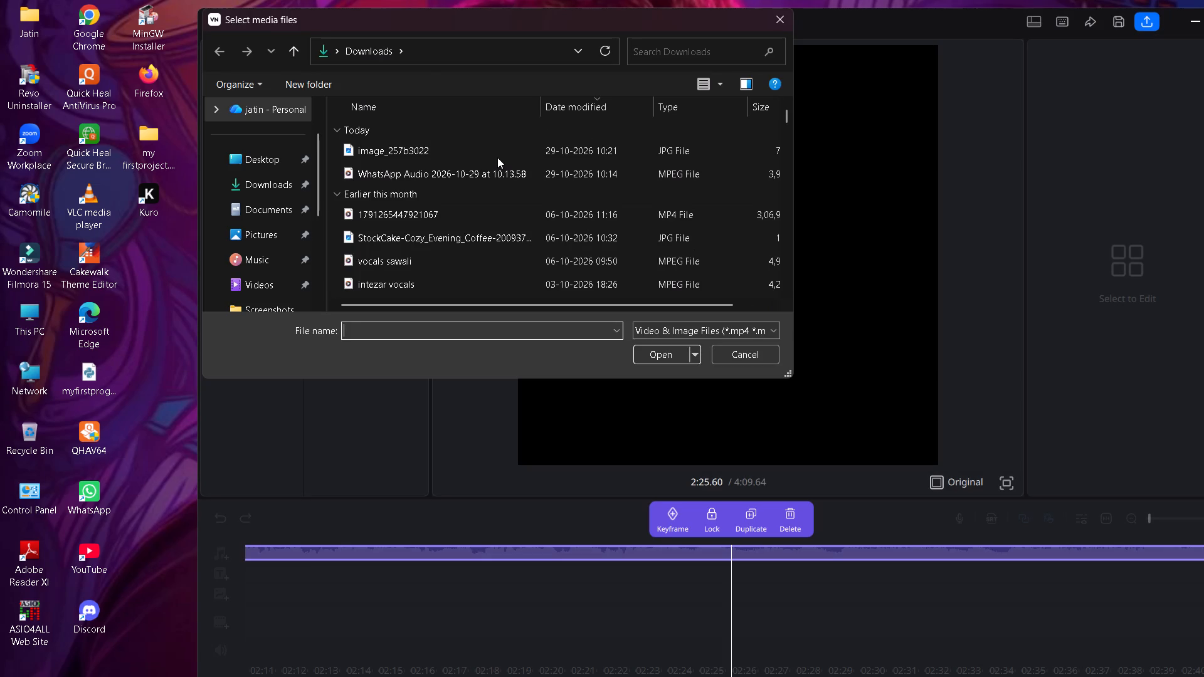
double_click(495, 150)
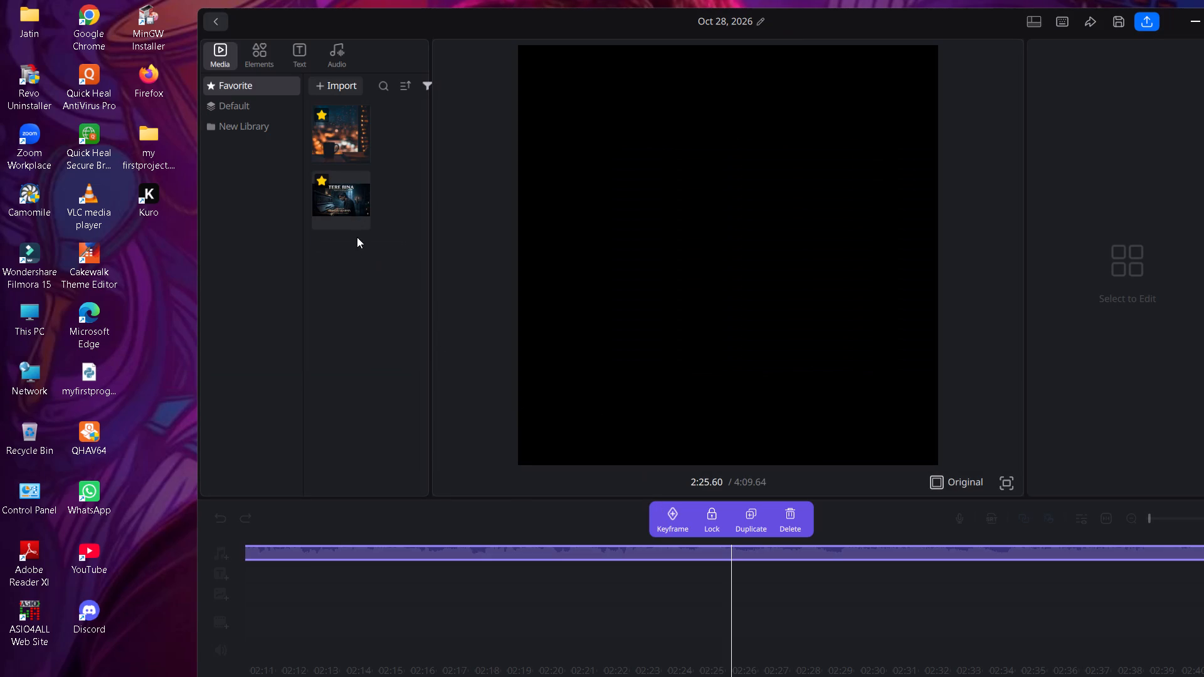
Preview the imported "Tere Bina" thumbnail full screen and return to the editor.
click(335, 194)
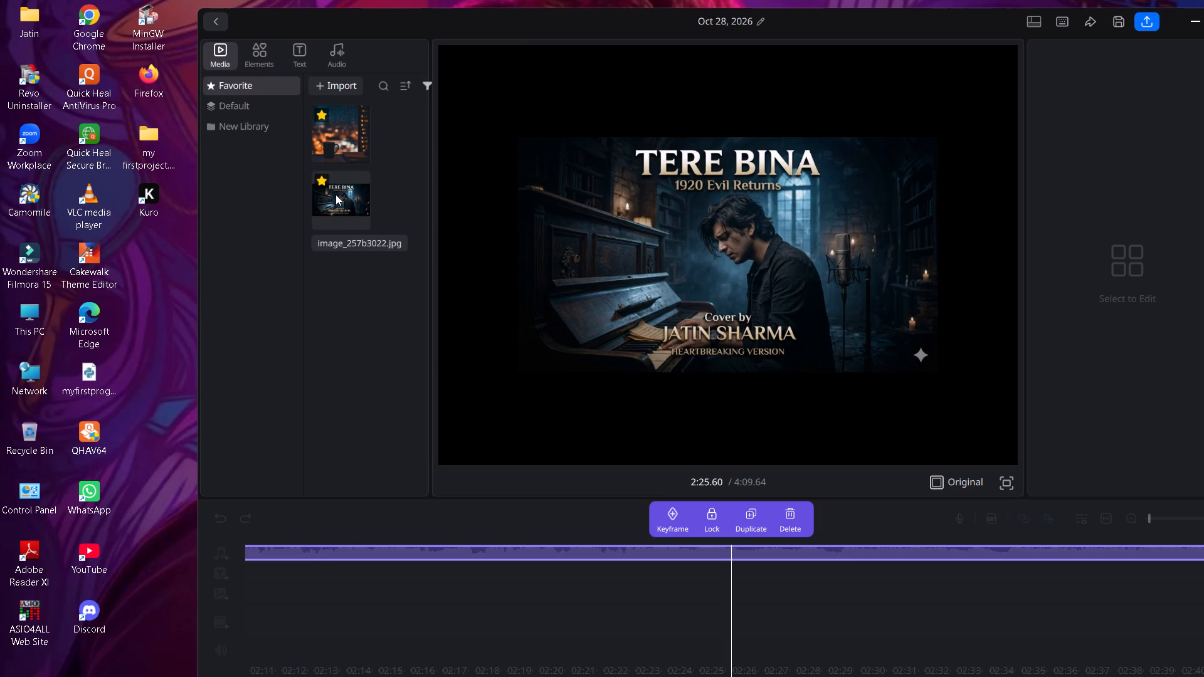
double_click(337, 199)
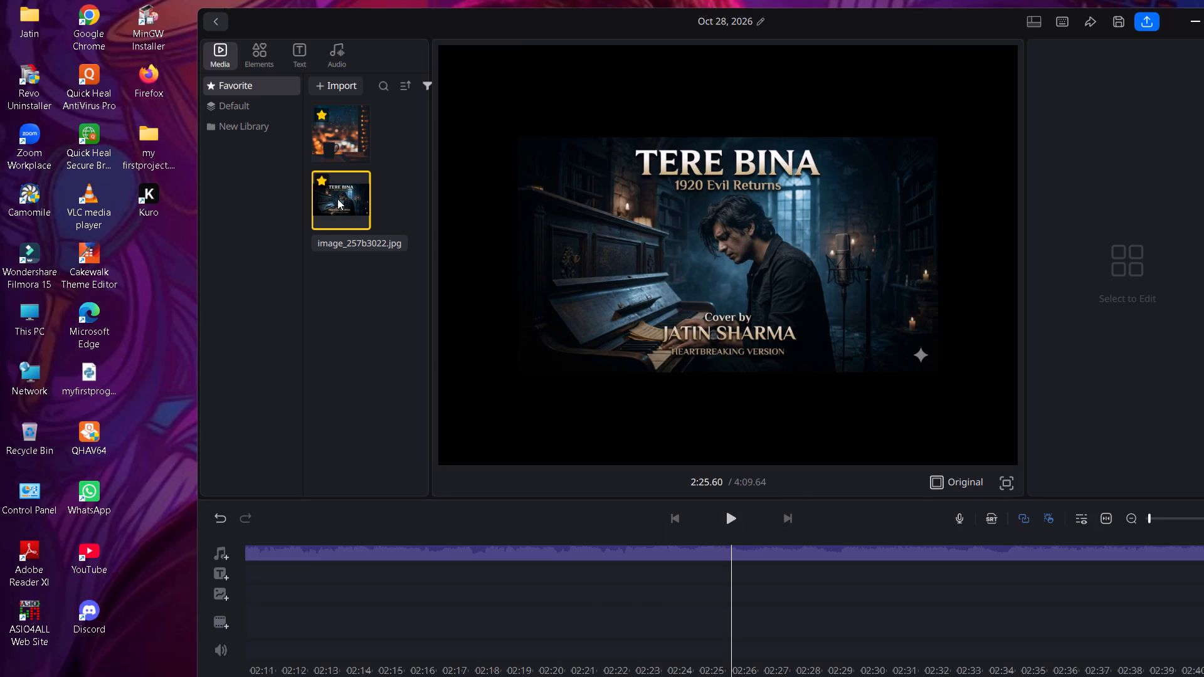
double_click(411, 245)
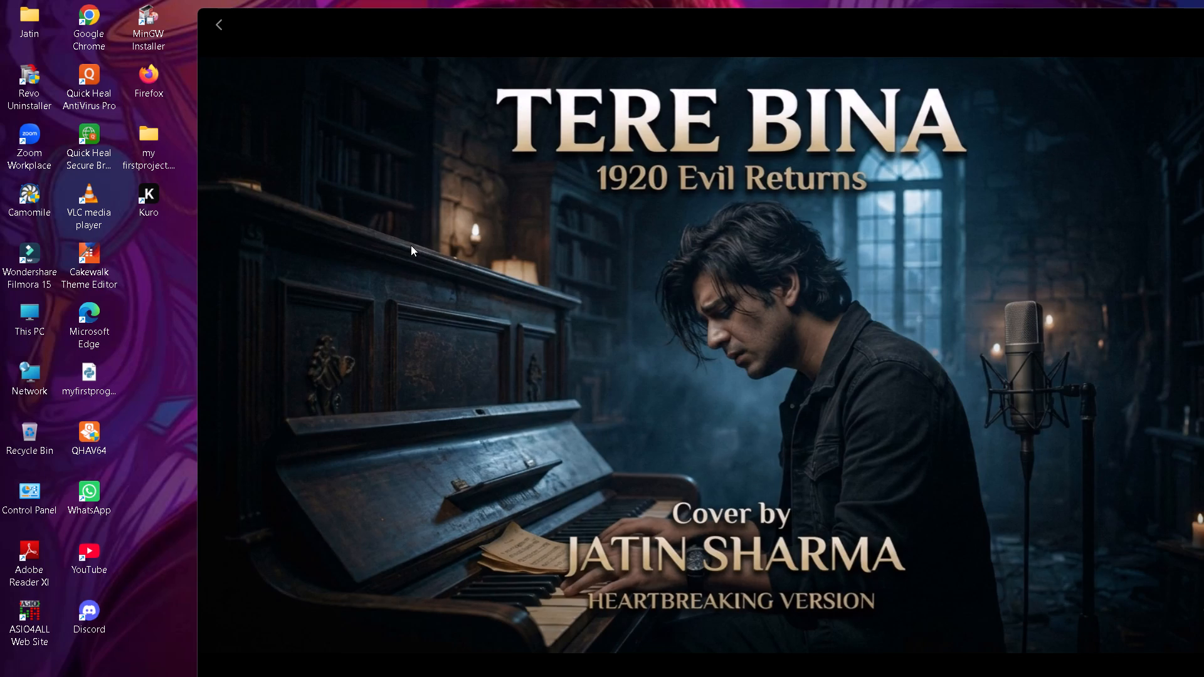
click(228, 28)
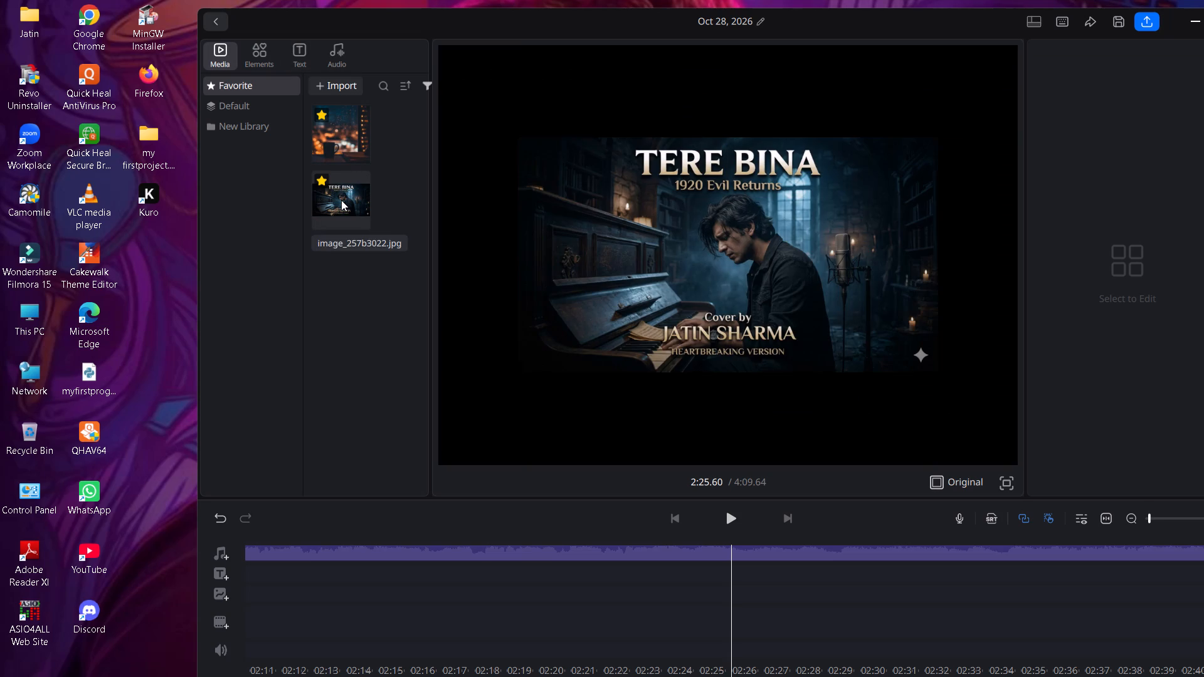
Place the "Tere Bina" thumbnail on the timeline's picture overlay track at about 2:10.
drag(341, 200, 248, 601)
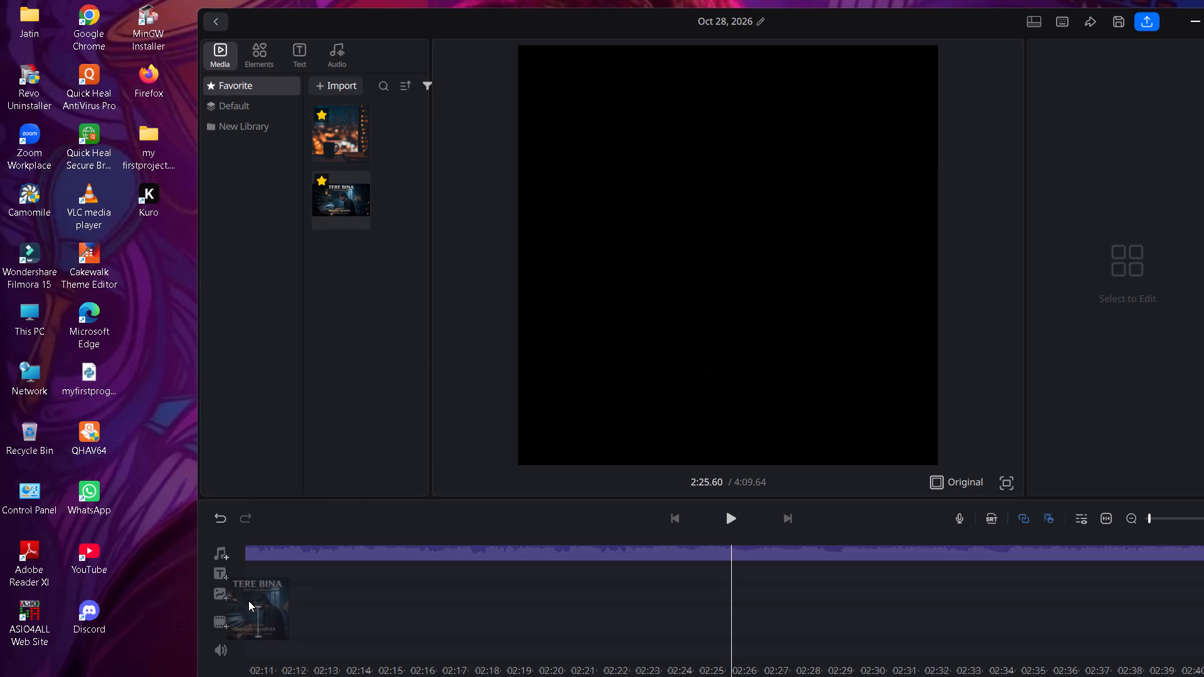
drag(248, 601, 251, 592)
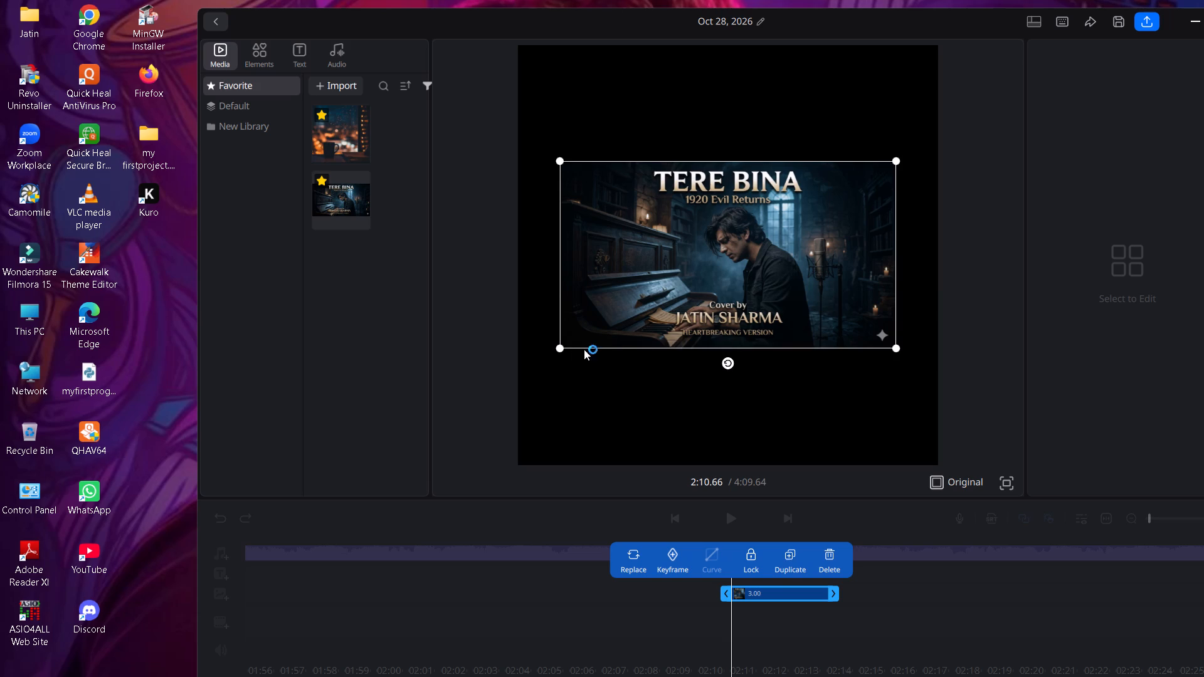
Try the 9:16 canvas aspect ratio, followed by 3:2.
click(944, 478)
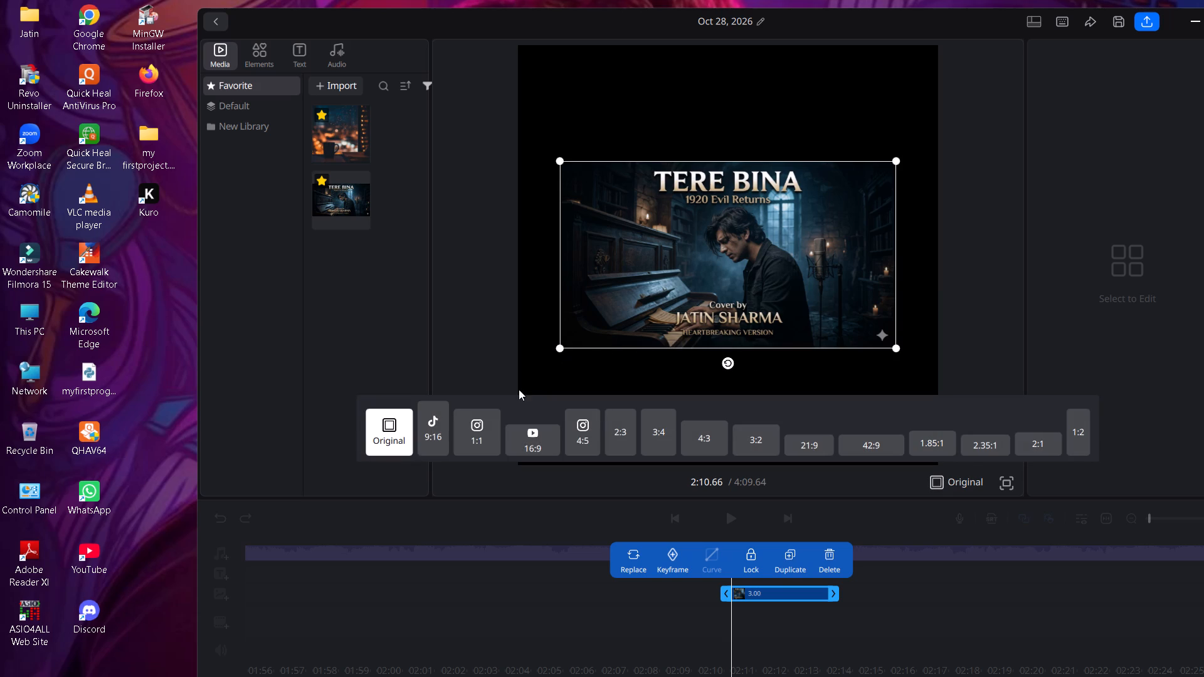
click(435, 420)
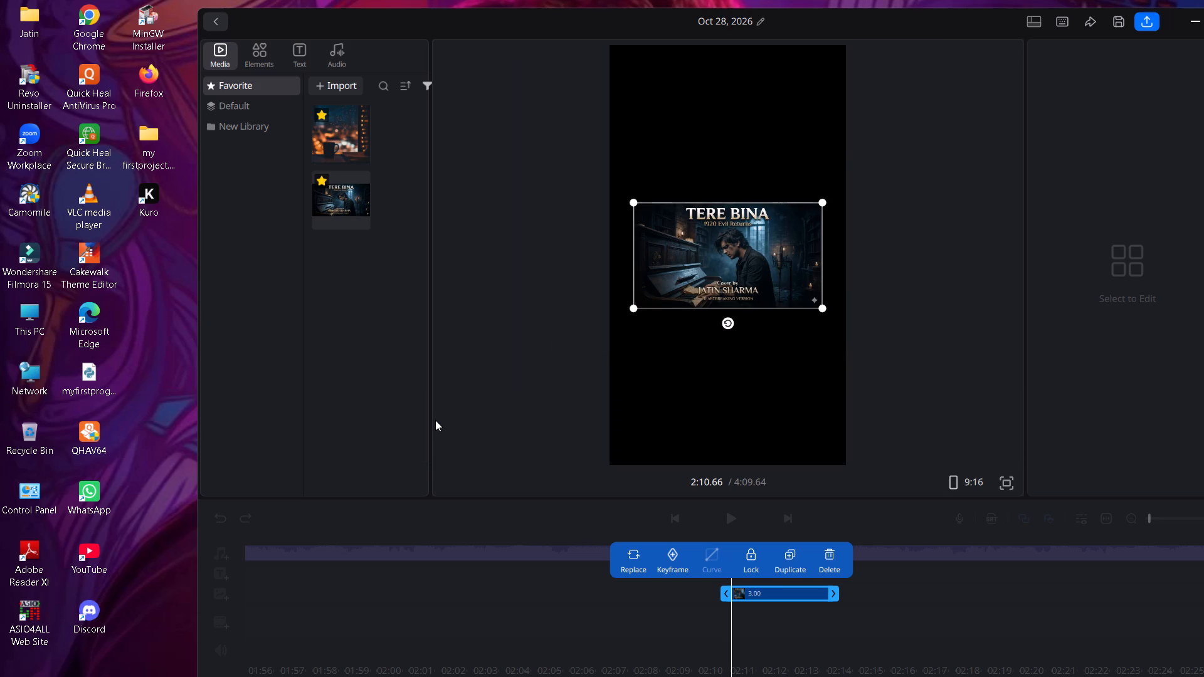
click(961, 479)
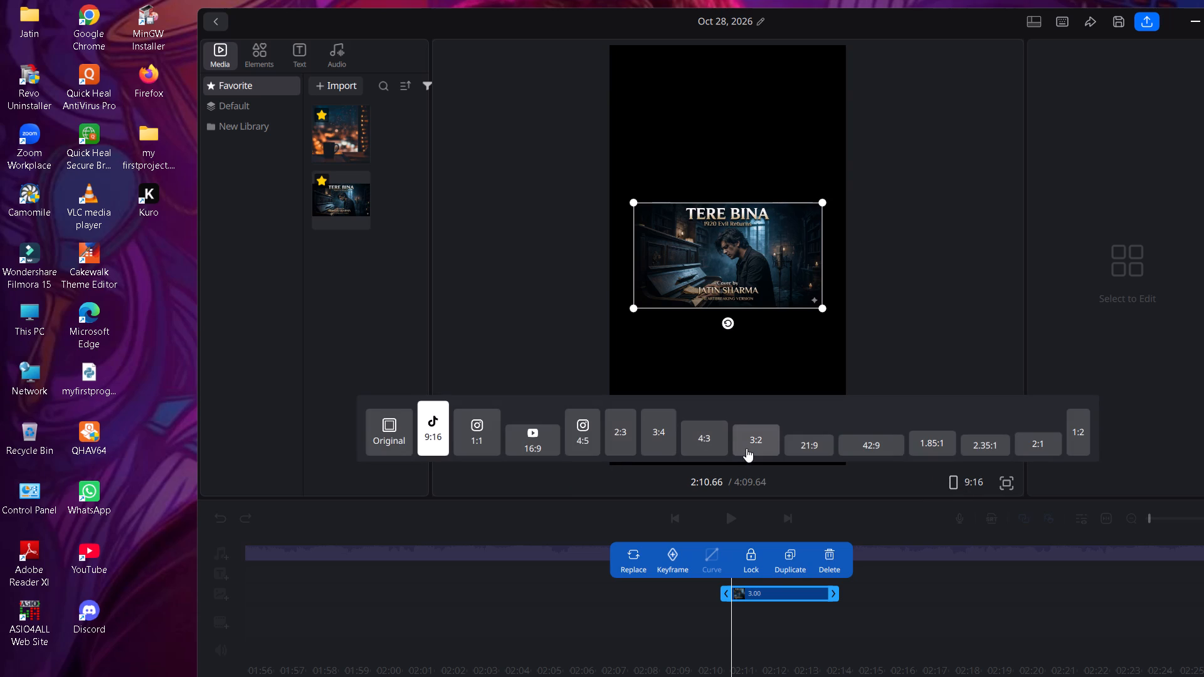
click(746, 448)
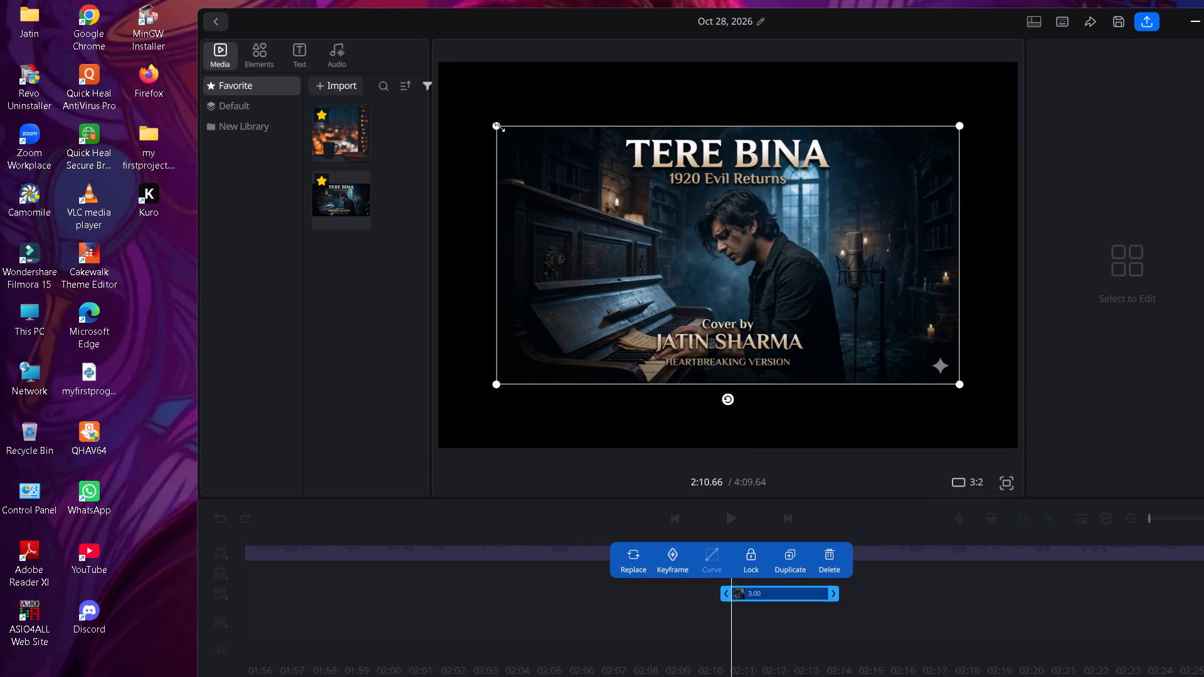
Enlarge the thumbnail to almost the full canvas width and centre it horizontally against the canvas's lower edge.
drag(499, 127, 451, 91)
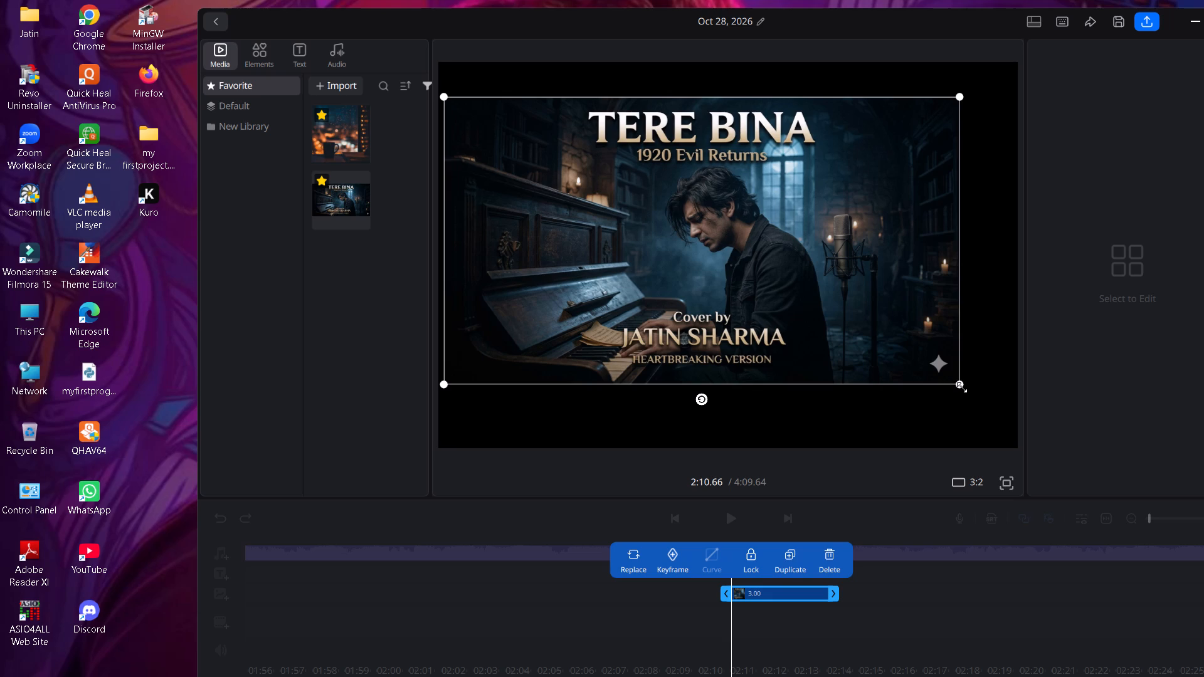
drag(962, 387, 1010, 424)
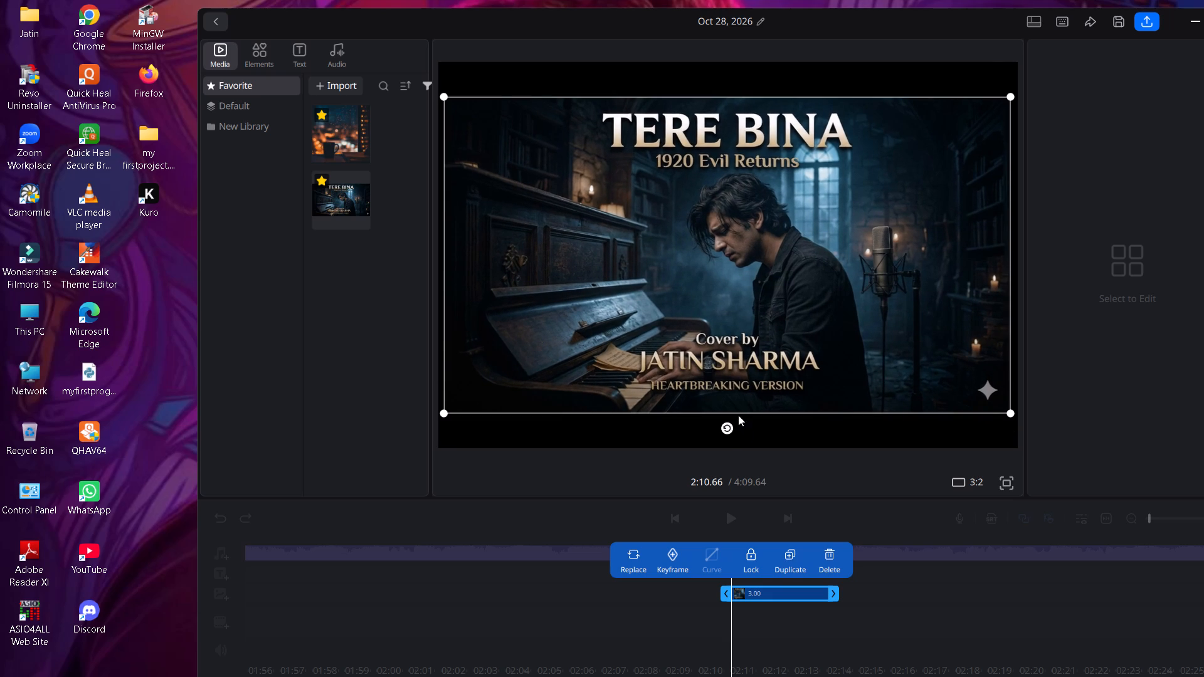
drag(737, 412, 731, 436)
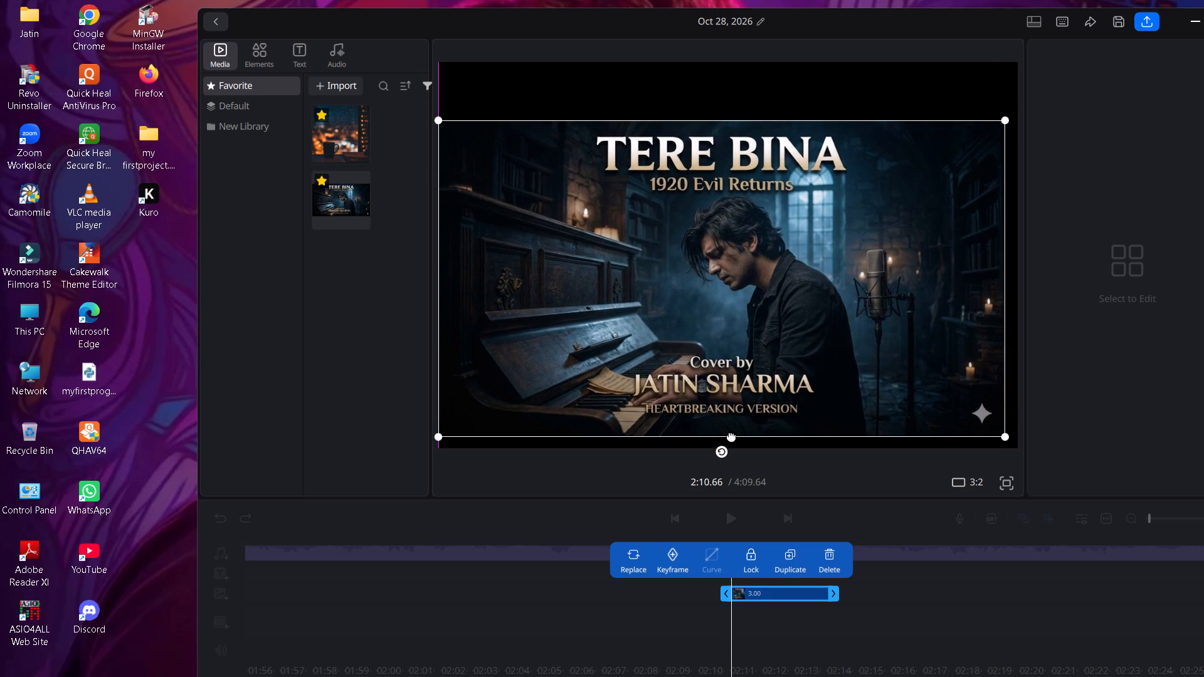
drag(731, 436, 732, 444)
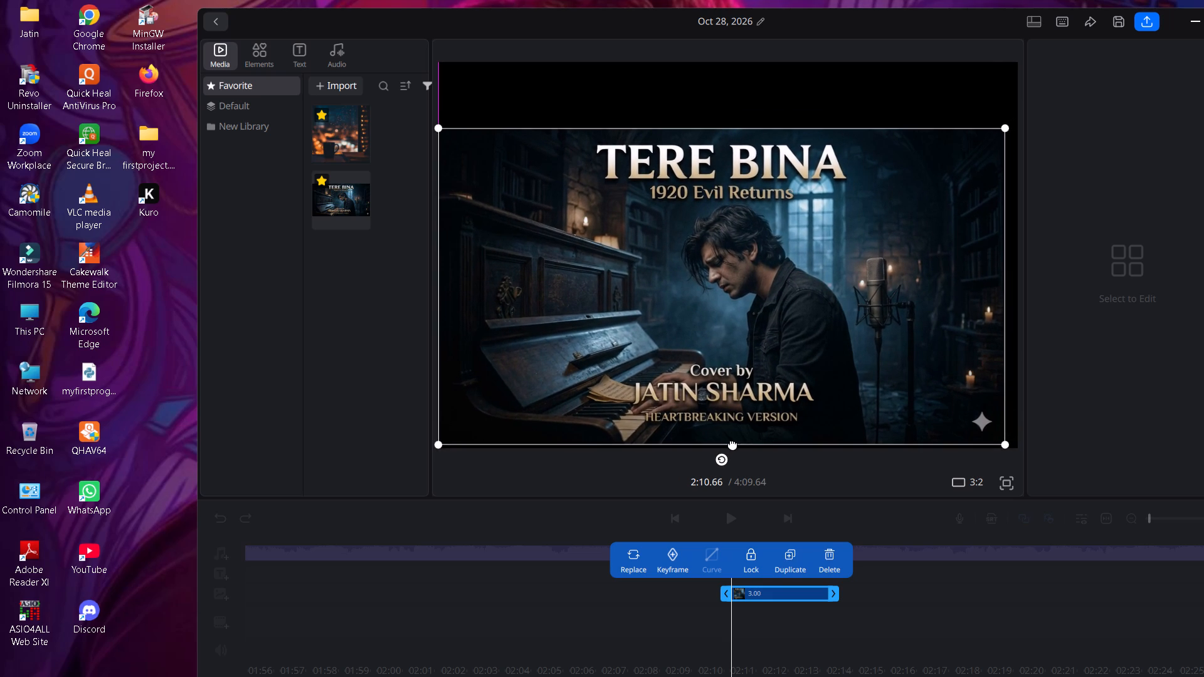
drag(732, 444, 739, 446)
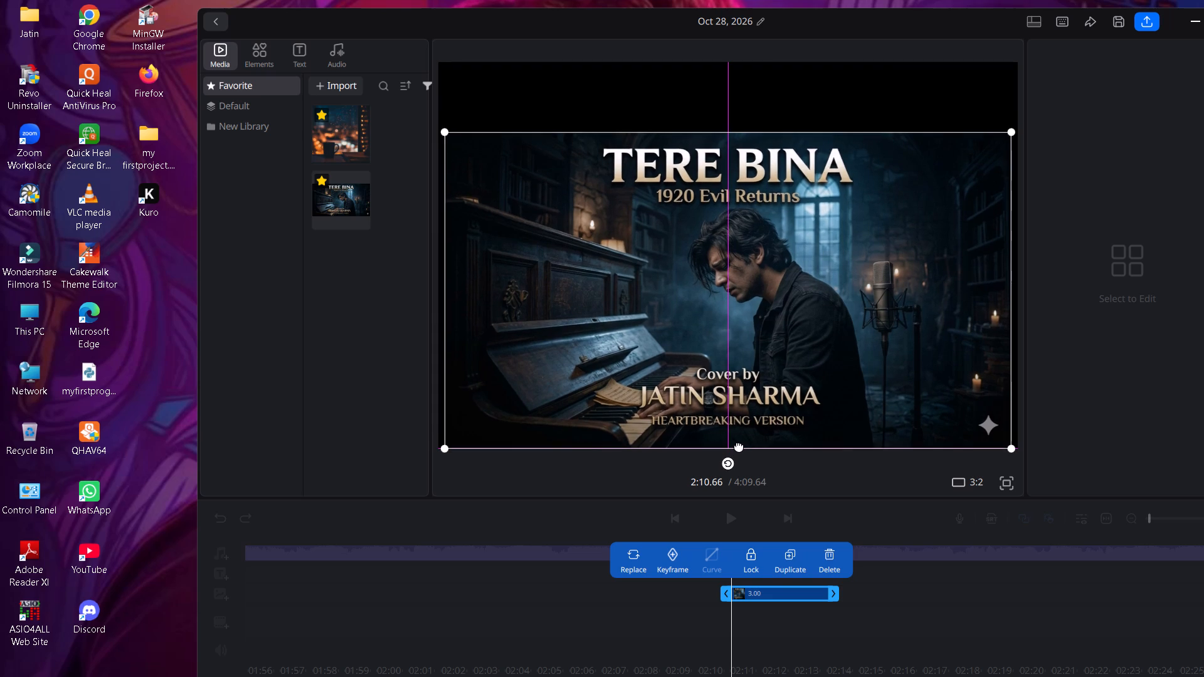
drag(739, 446, 737, 447)
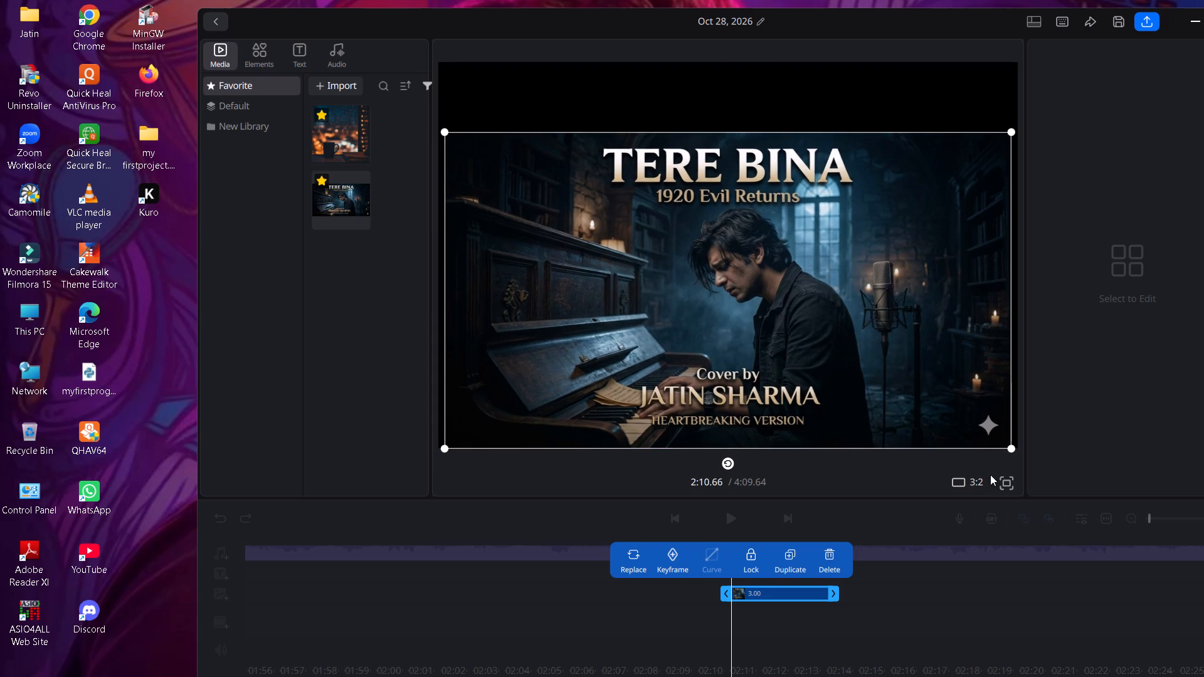
Set the canvas aspect ratio to 16:9 and deselect the thumbnail clip.
click(966, 481)
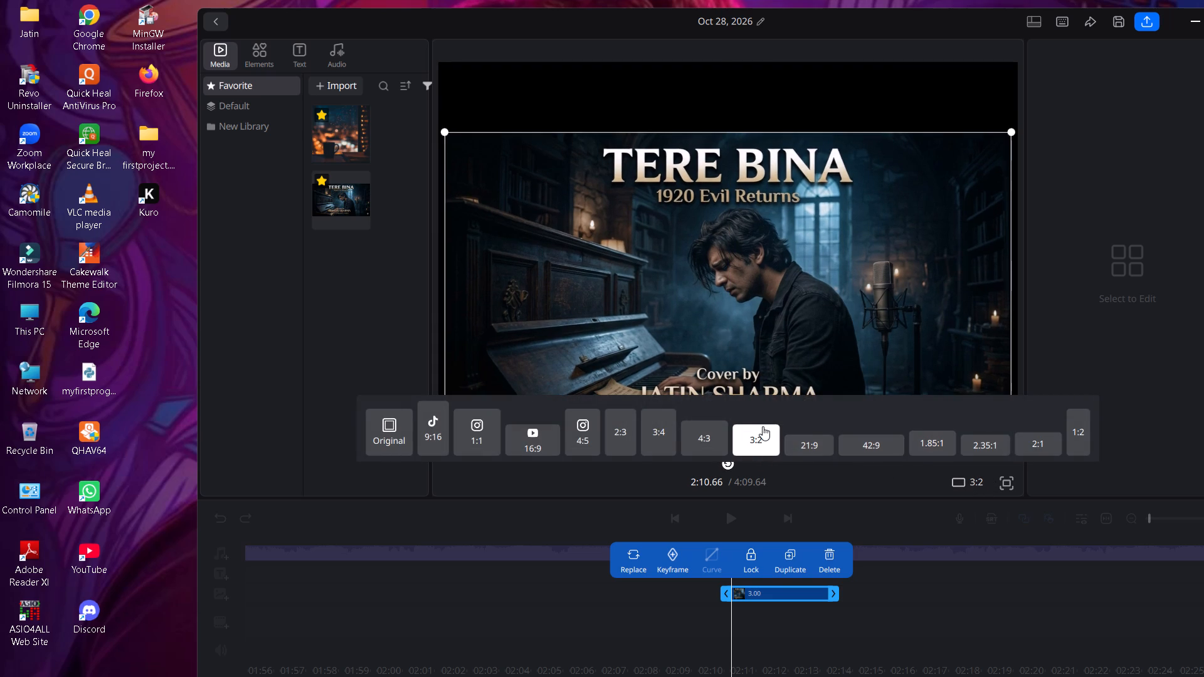
click(549, 444)
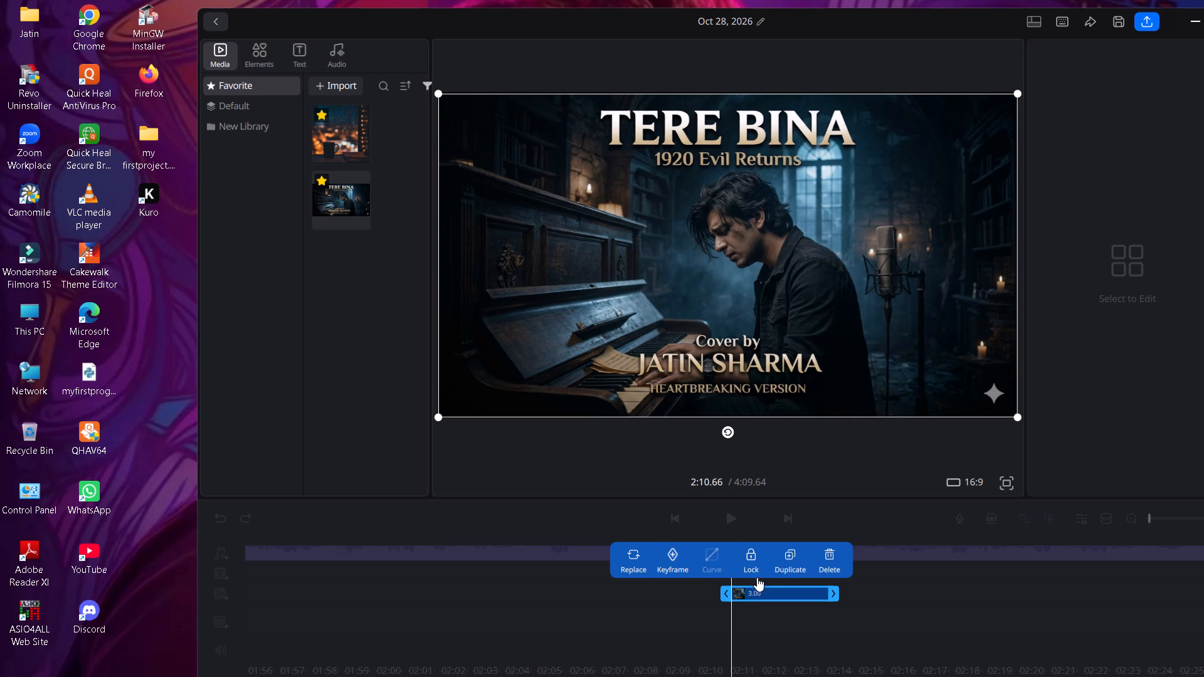
double_click(617, 591)
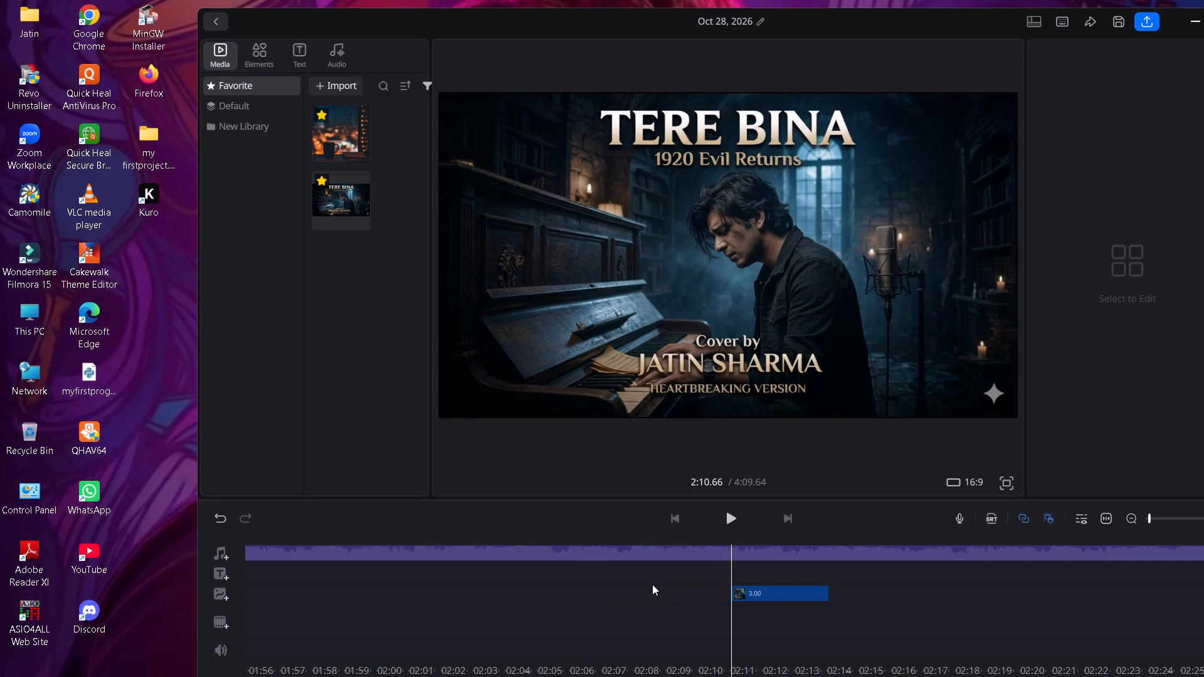
Play the project from the thumbnail clip onward, skipping ahead along the audio, and pause at about 2:33.
click(730, 525)
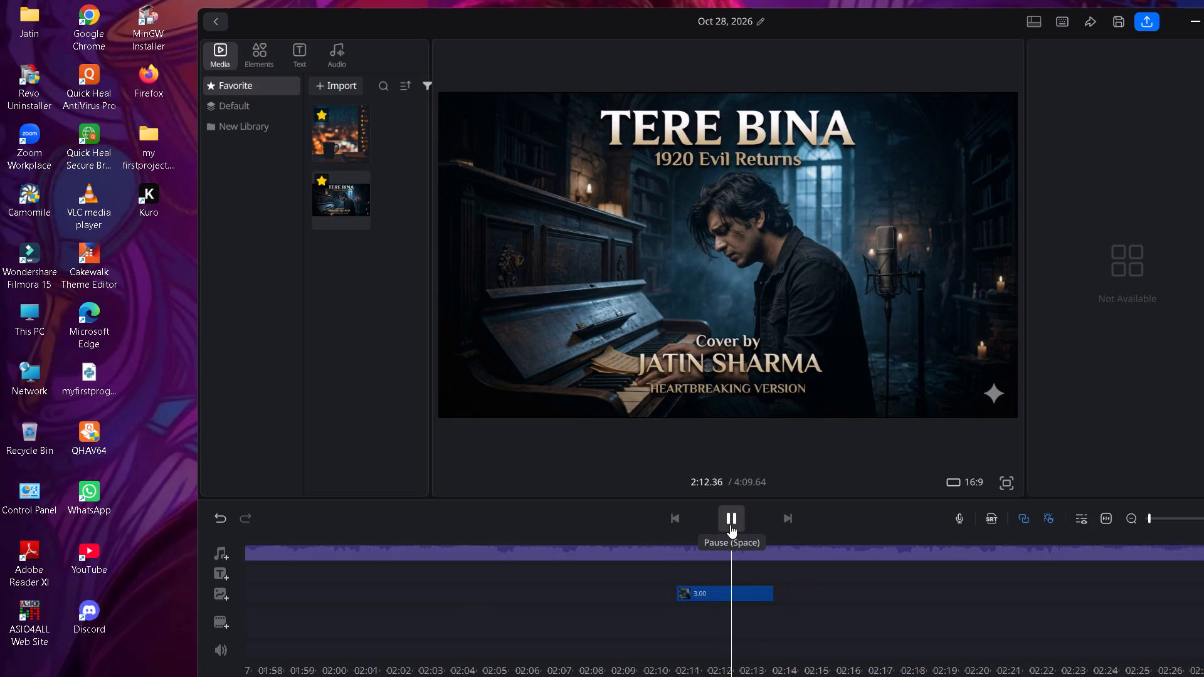
scroll(832, 585, left, 5)
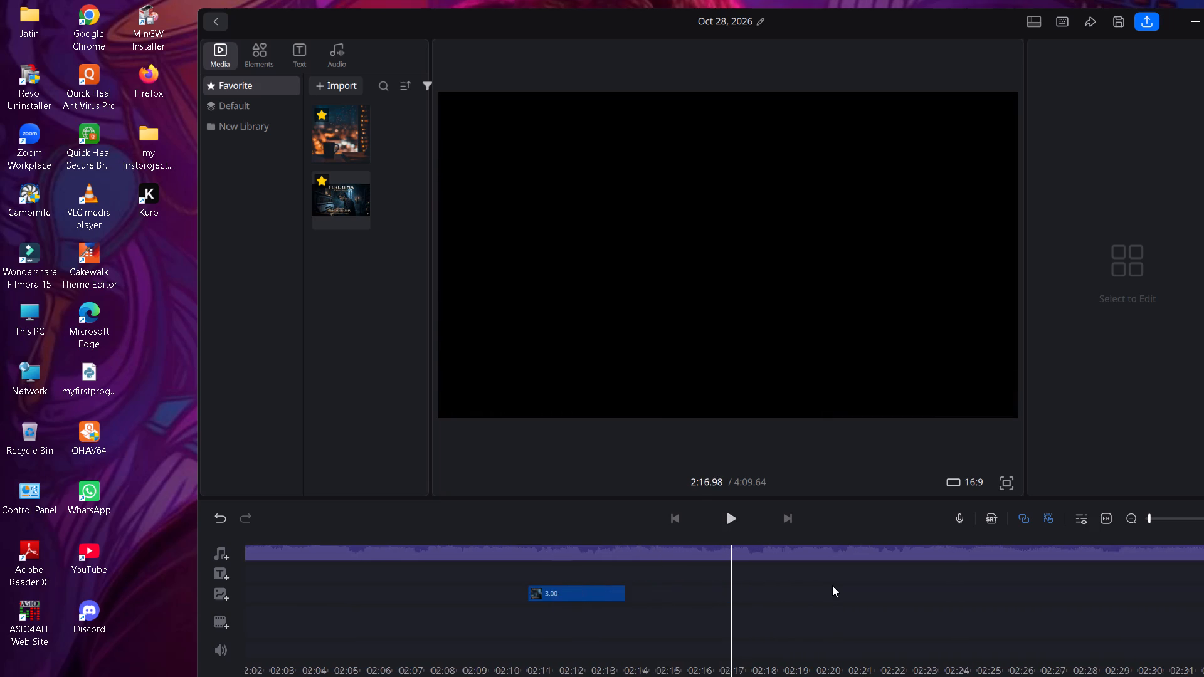
scroll(832, 585, left, 4)
click(731, 513)
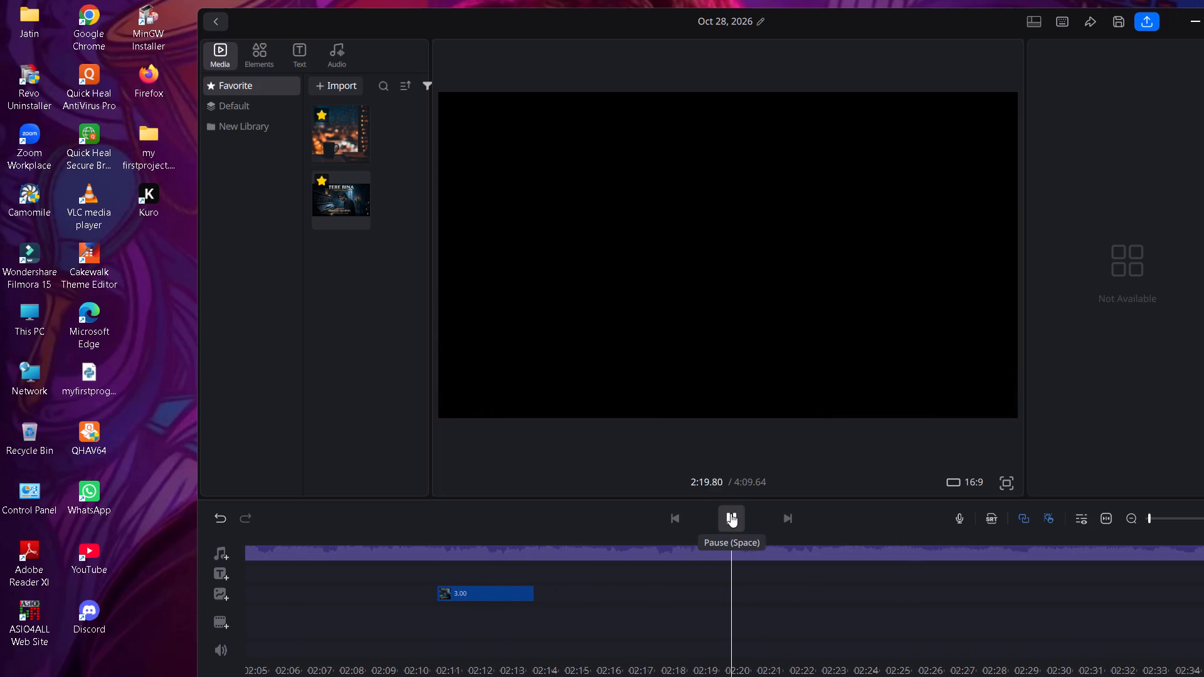
scroll(816, 602, left, 9)
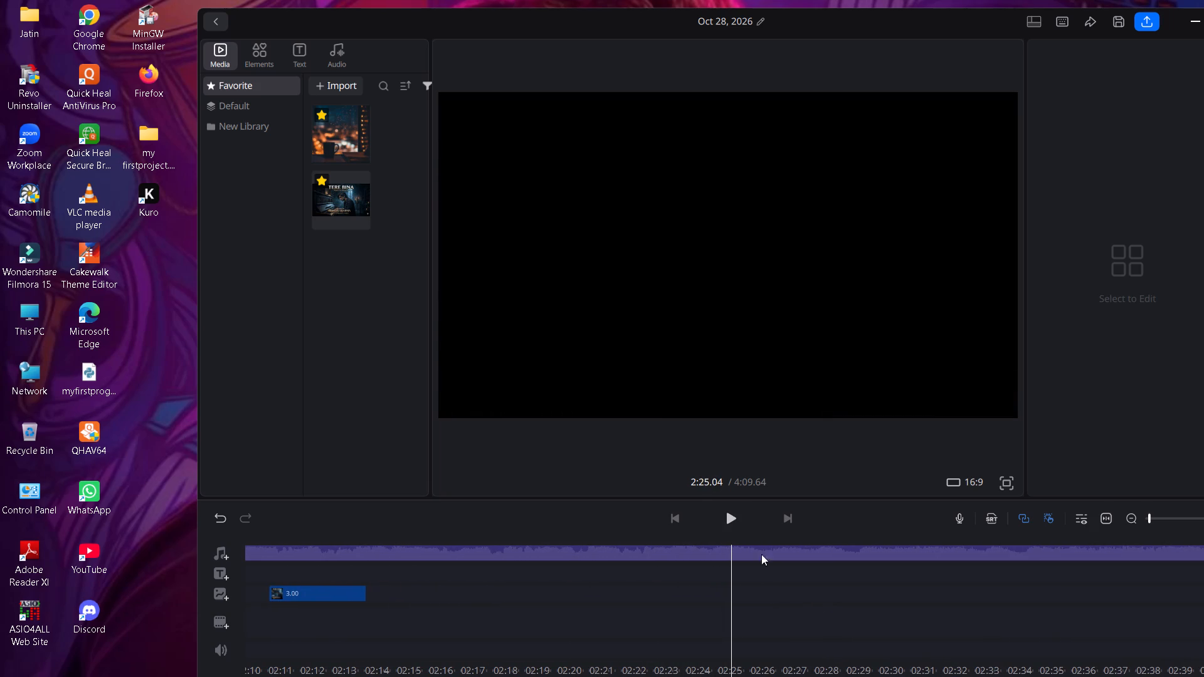
click(724, 515)
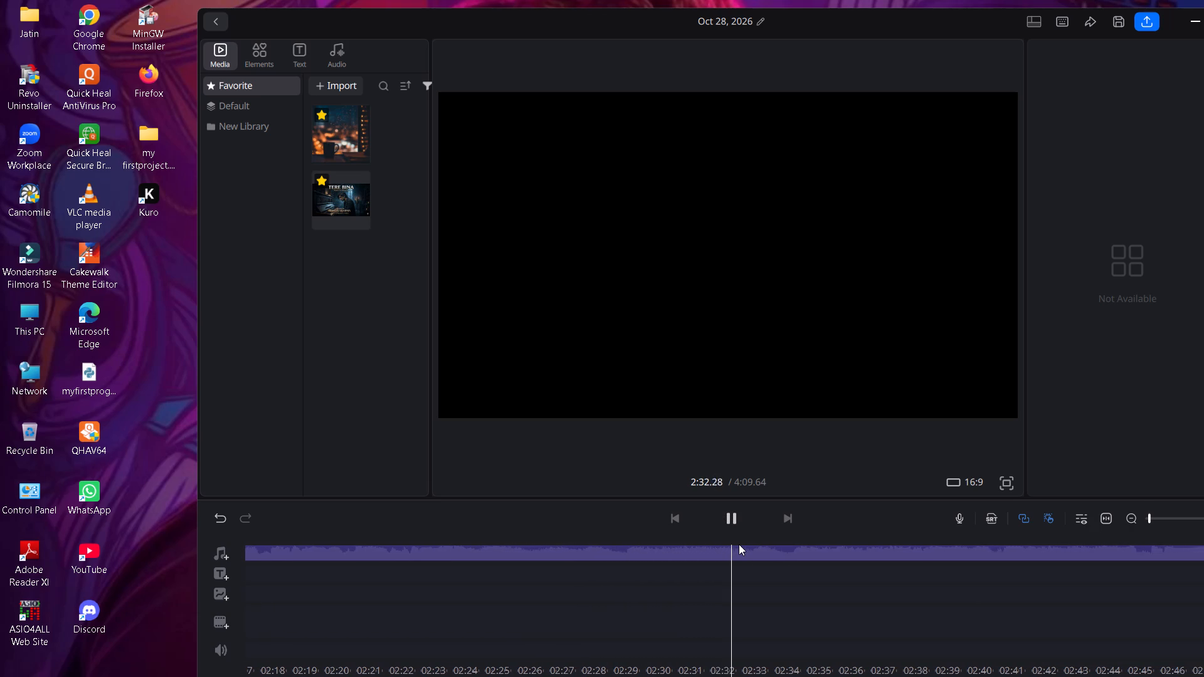
click(736, 526)
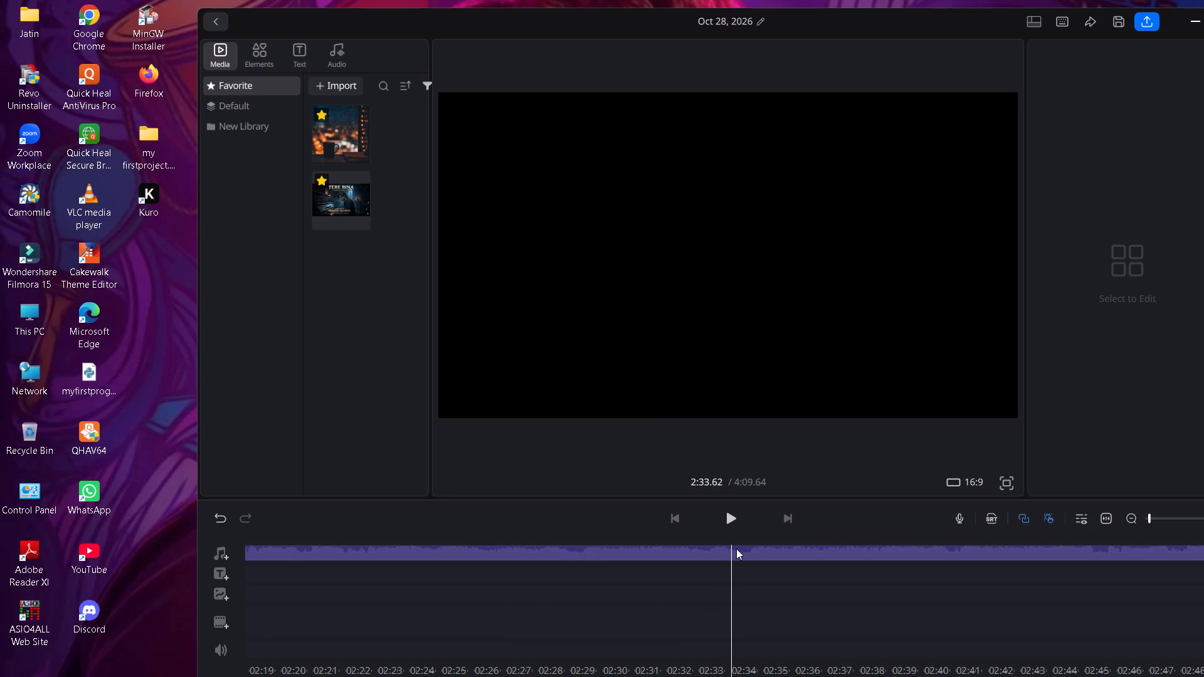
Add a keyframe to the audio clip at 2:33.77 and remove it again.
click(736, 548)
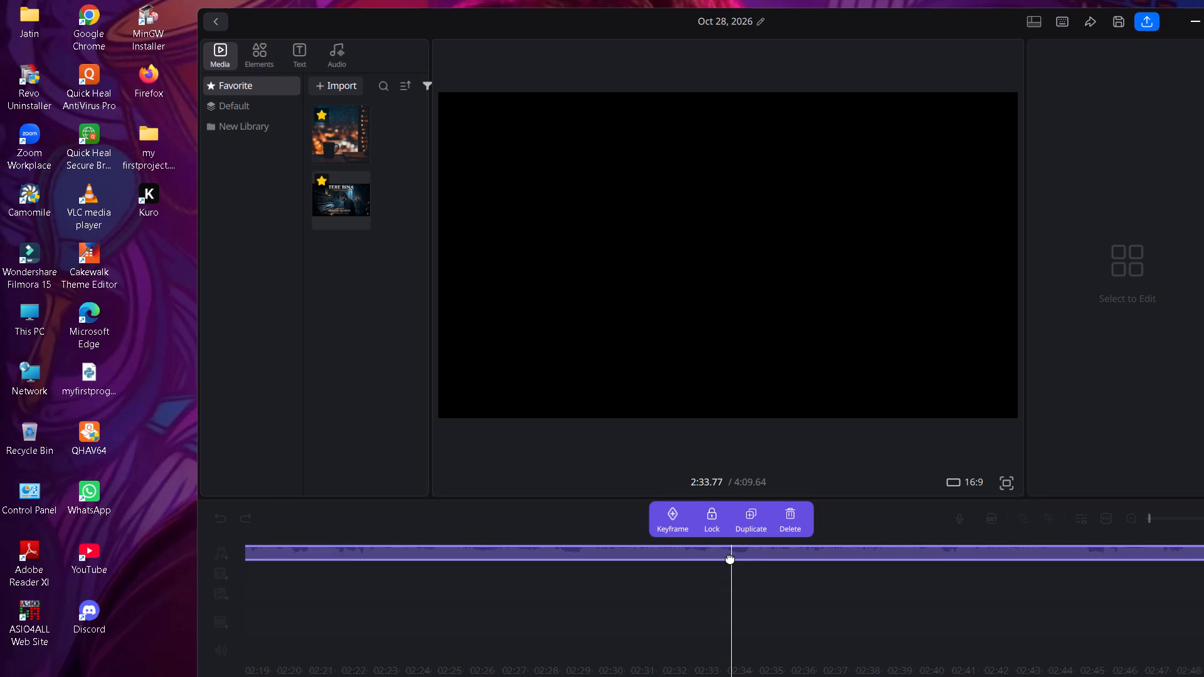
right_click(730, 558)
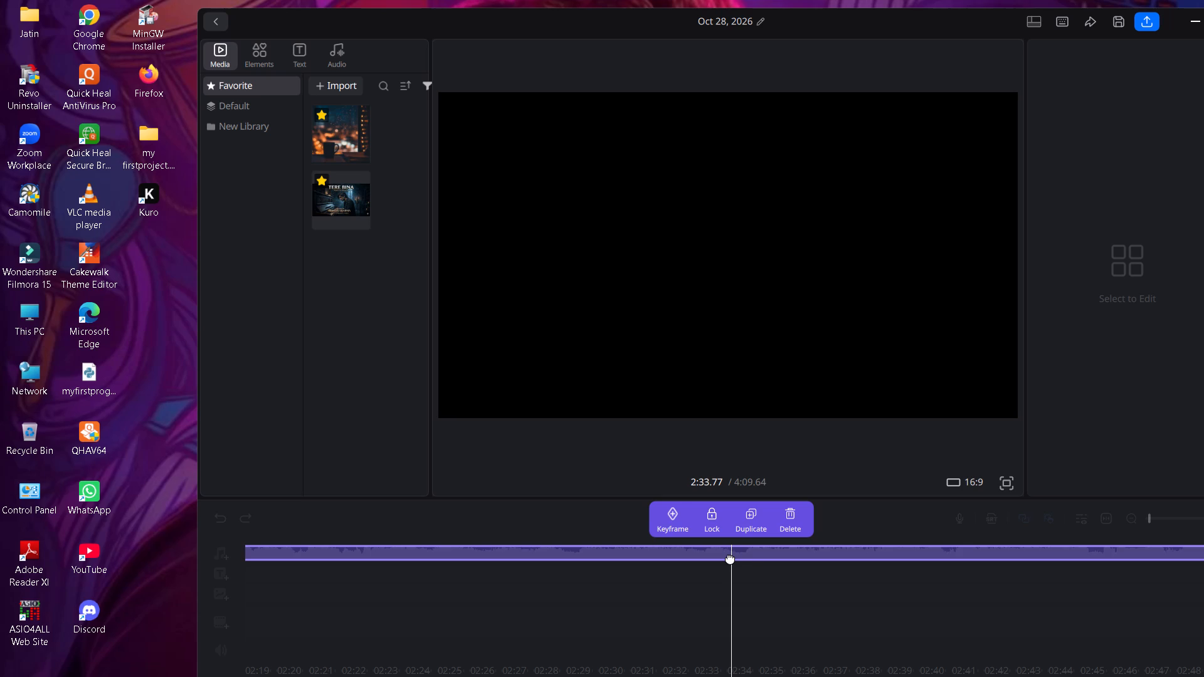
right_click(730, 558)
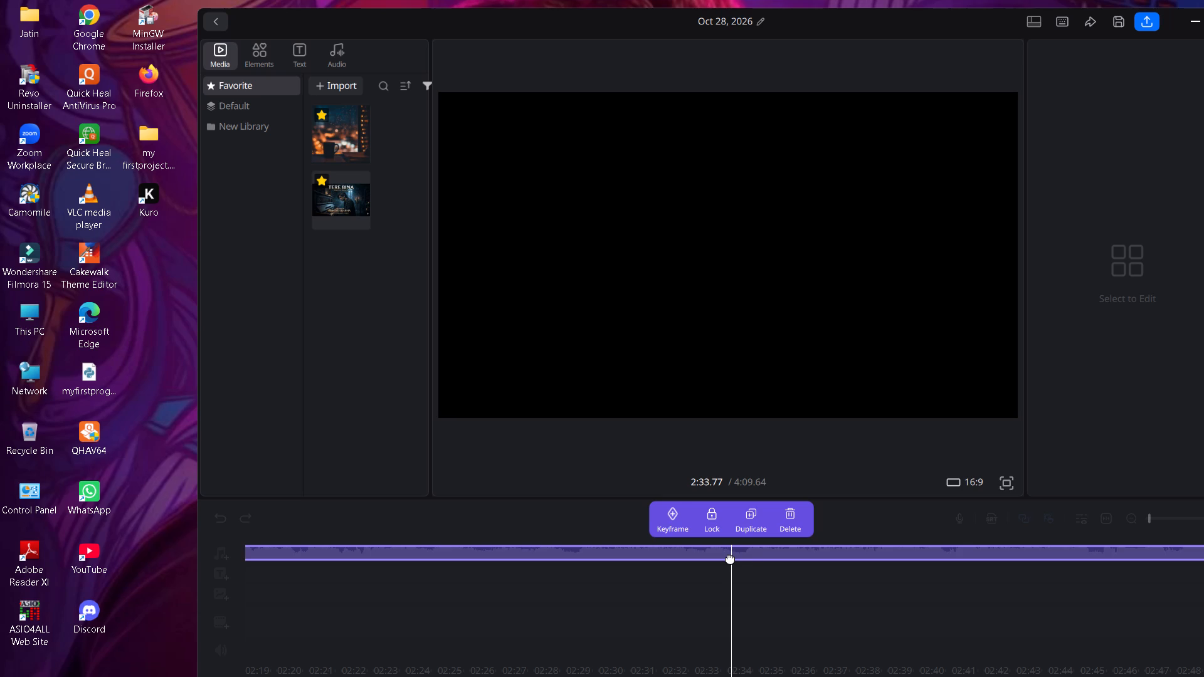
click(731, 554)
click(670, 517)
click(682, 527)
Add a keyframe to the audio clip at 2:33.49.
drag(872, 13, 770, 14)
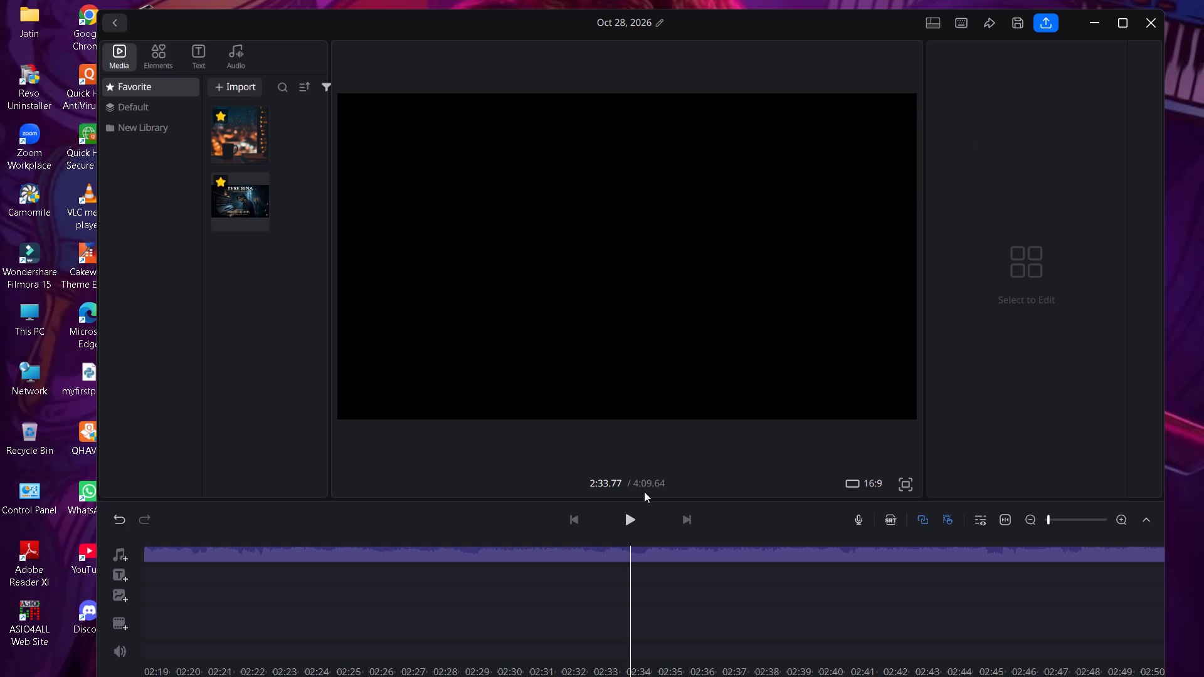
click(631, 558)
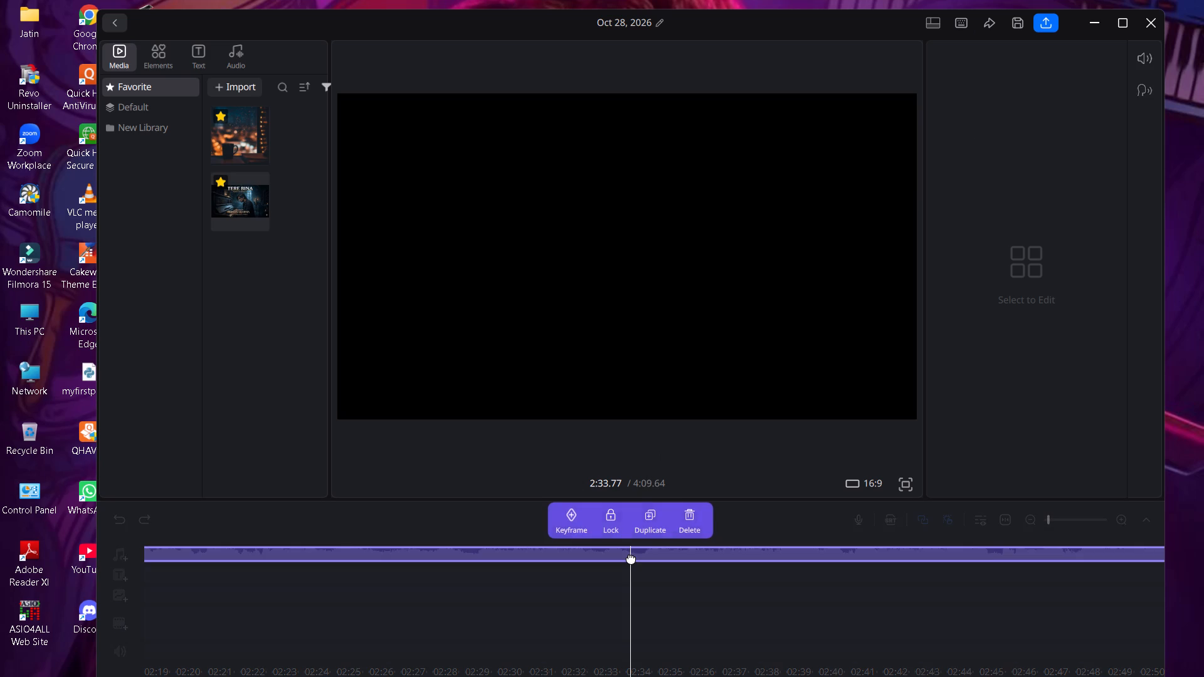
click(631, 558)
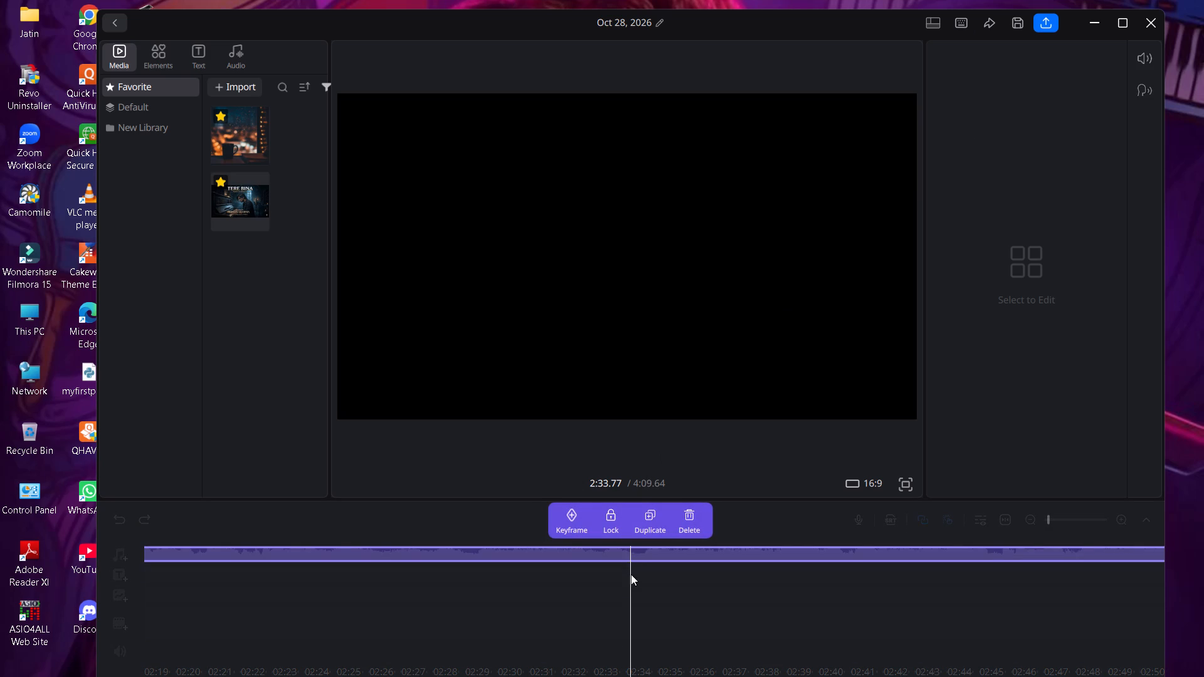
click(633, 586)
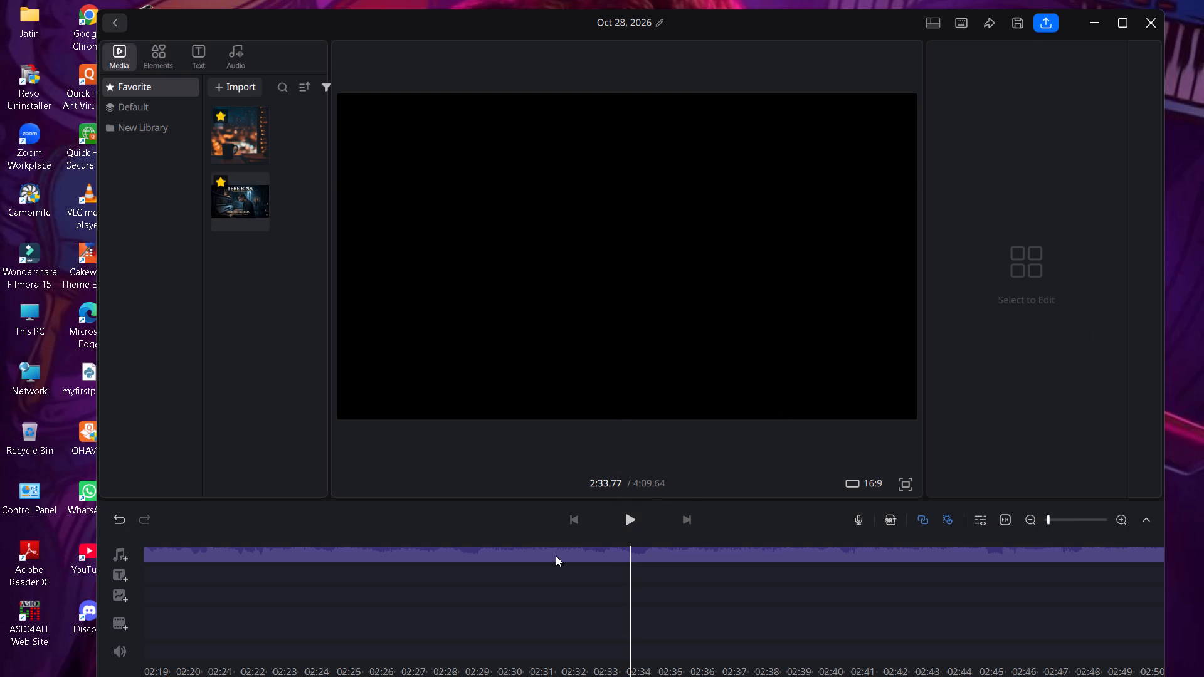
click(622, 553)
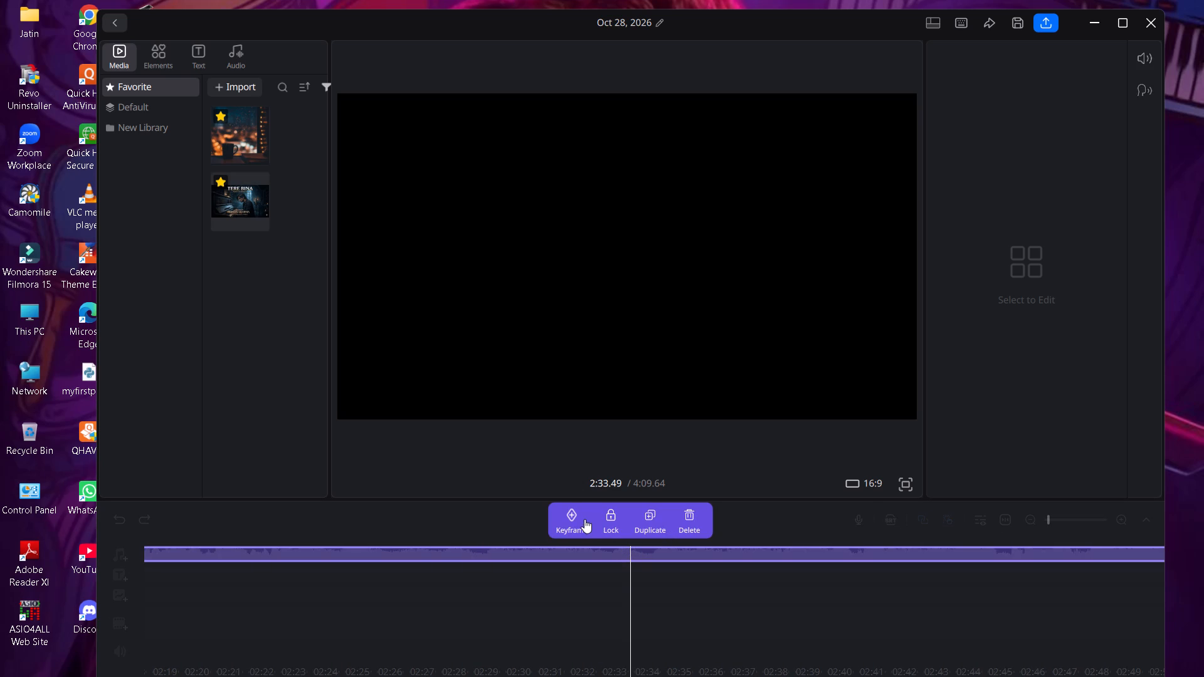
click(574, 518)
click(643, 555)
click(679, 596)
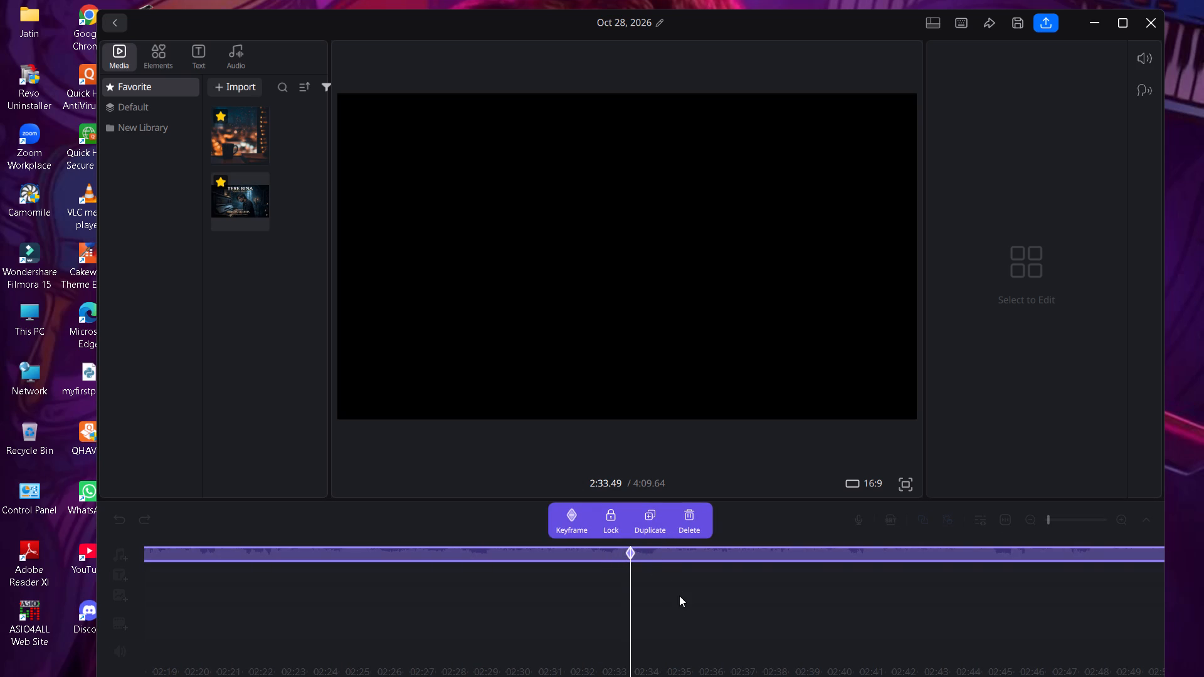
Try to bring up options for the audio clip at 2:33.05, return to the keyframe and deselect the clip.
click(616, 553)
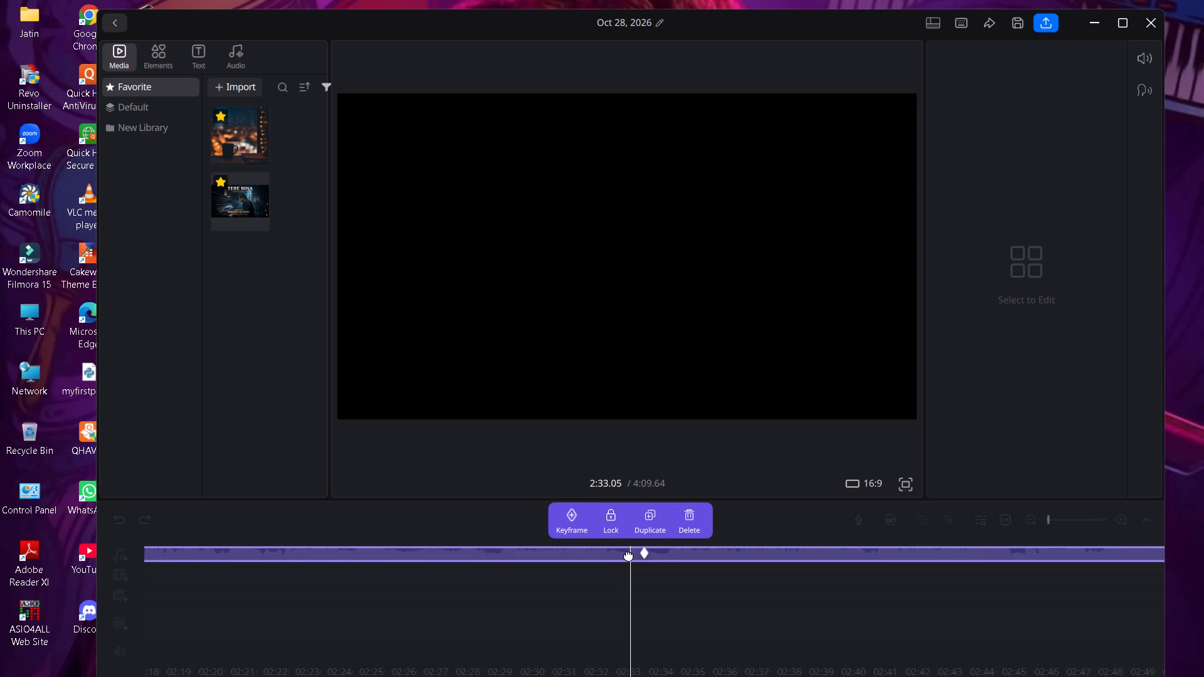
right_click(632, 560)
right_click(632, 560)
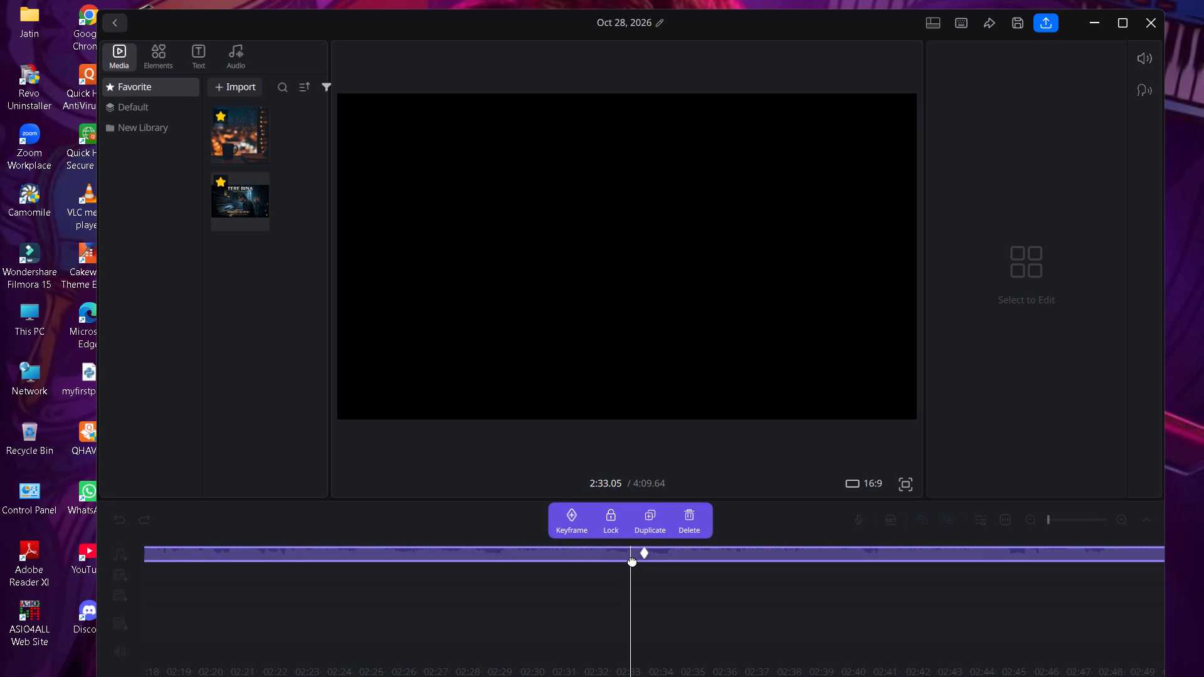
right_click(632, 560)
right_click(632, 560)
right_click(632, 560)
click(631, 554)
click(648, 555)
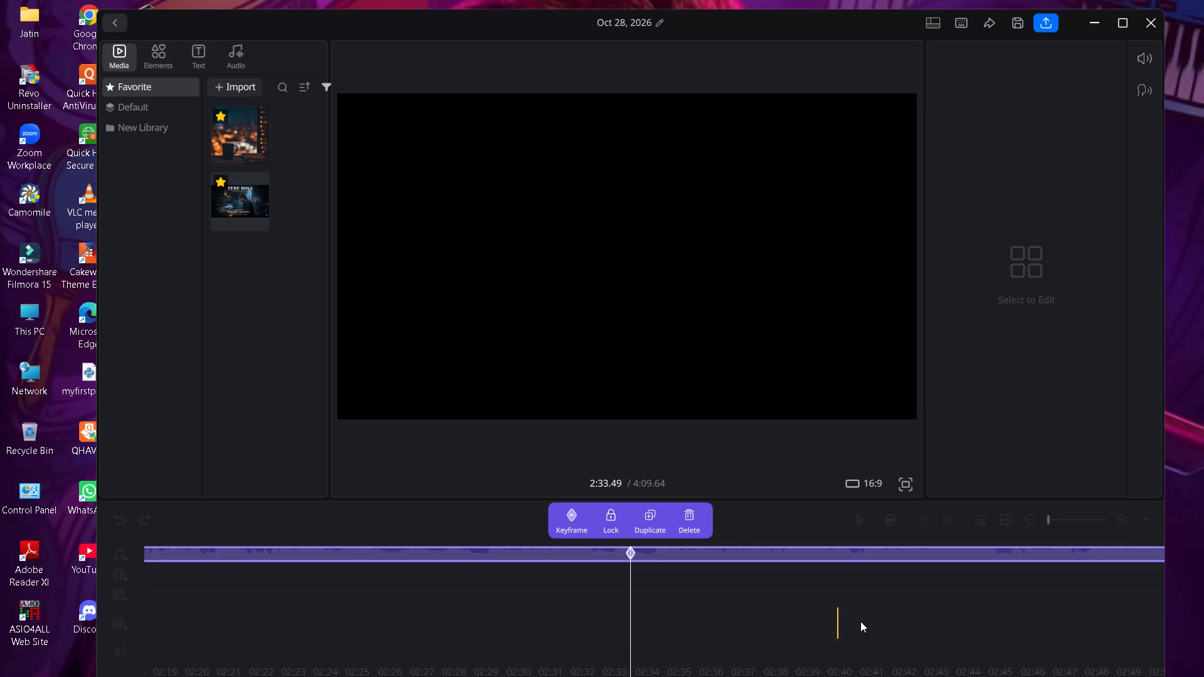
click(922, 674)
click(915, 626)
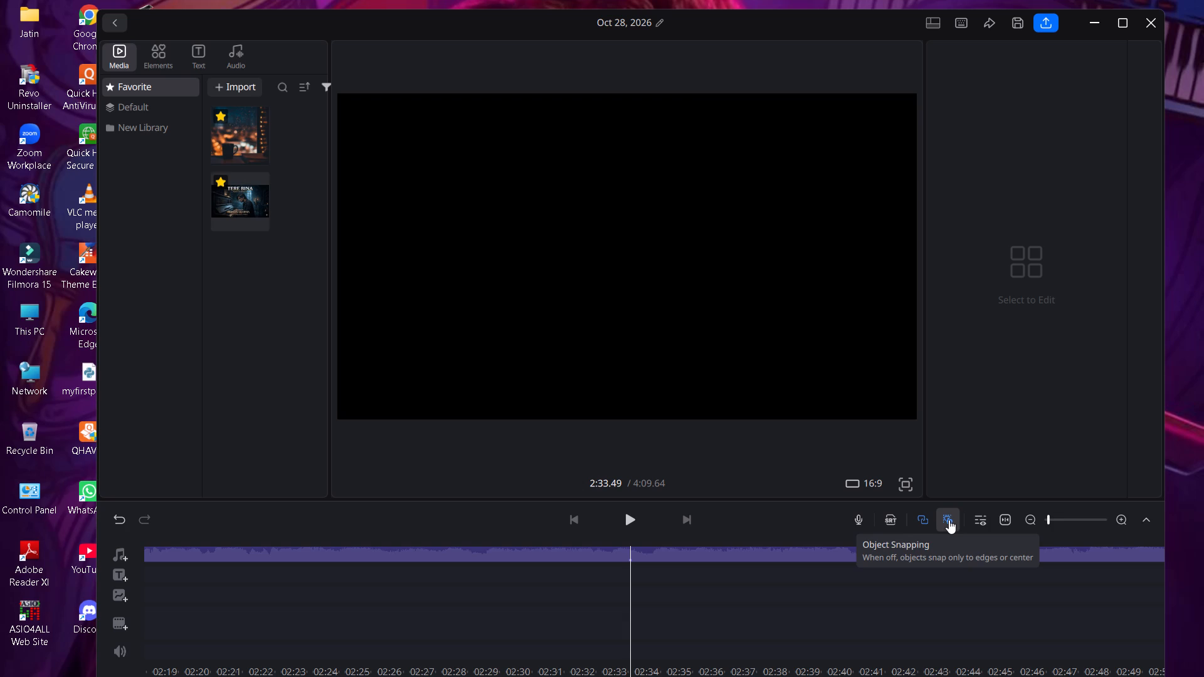
Turn off object snapping for the timeline.
click(949, 520)
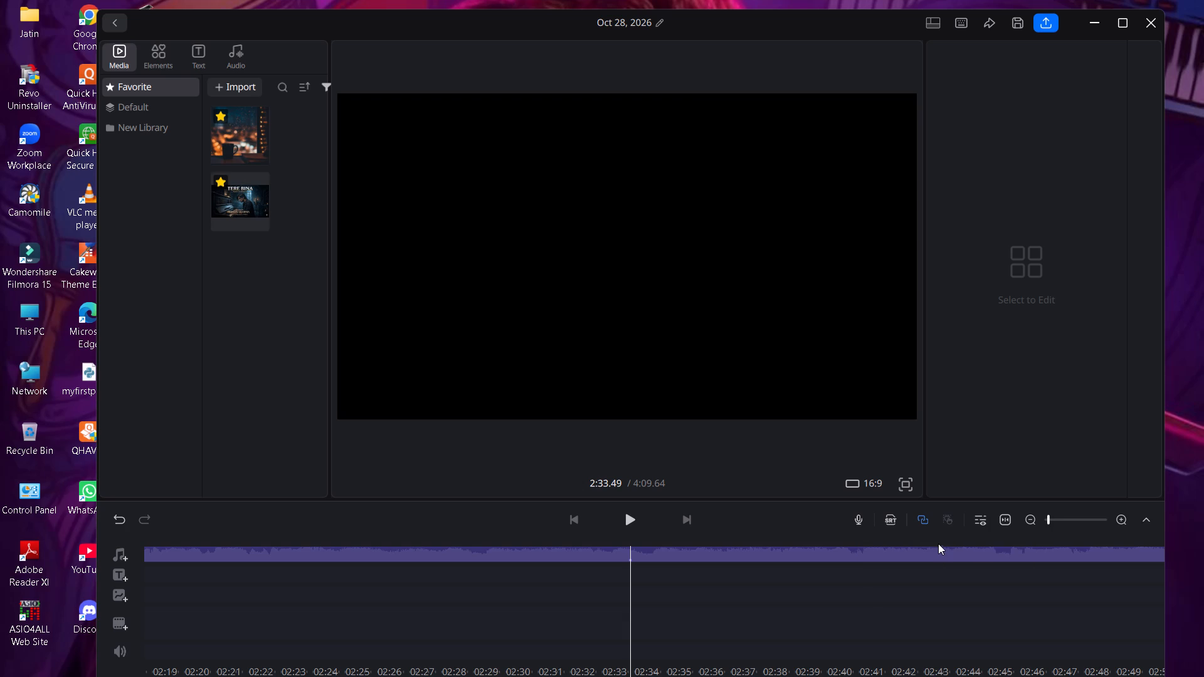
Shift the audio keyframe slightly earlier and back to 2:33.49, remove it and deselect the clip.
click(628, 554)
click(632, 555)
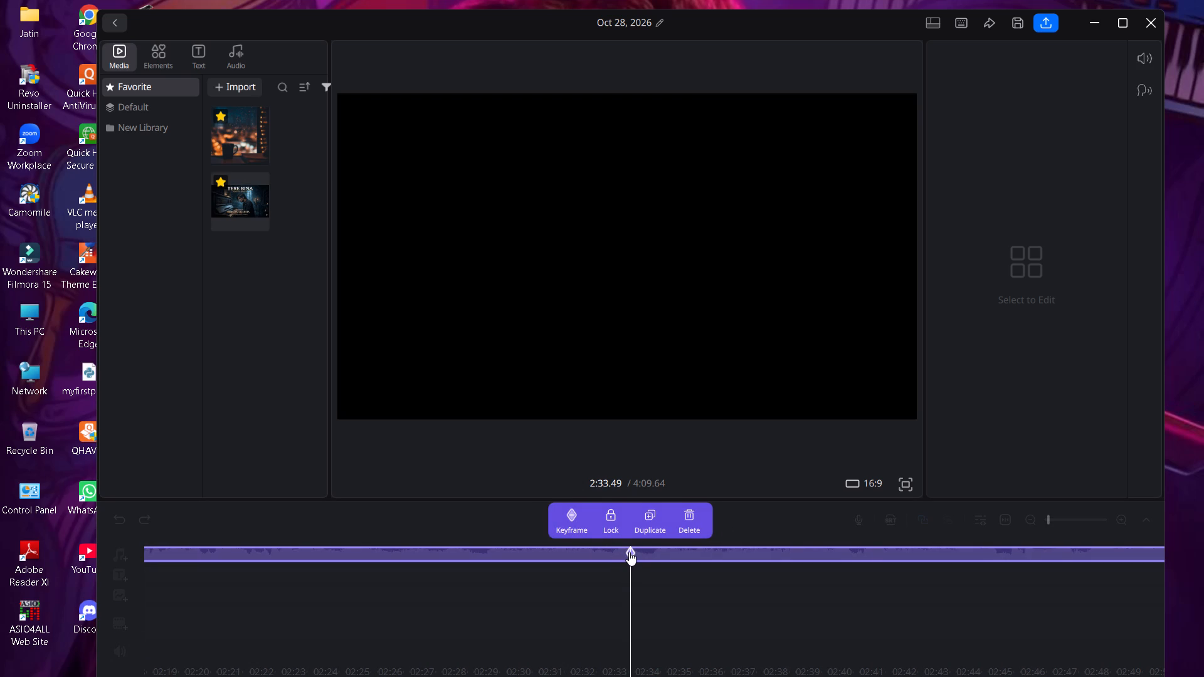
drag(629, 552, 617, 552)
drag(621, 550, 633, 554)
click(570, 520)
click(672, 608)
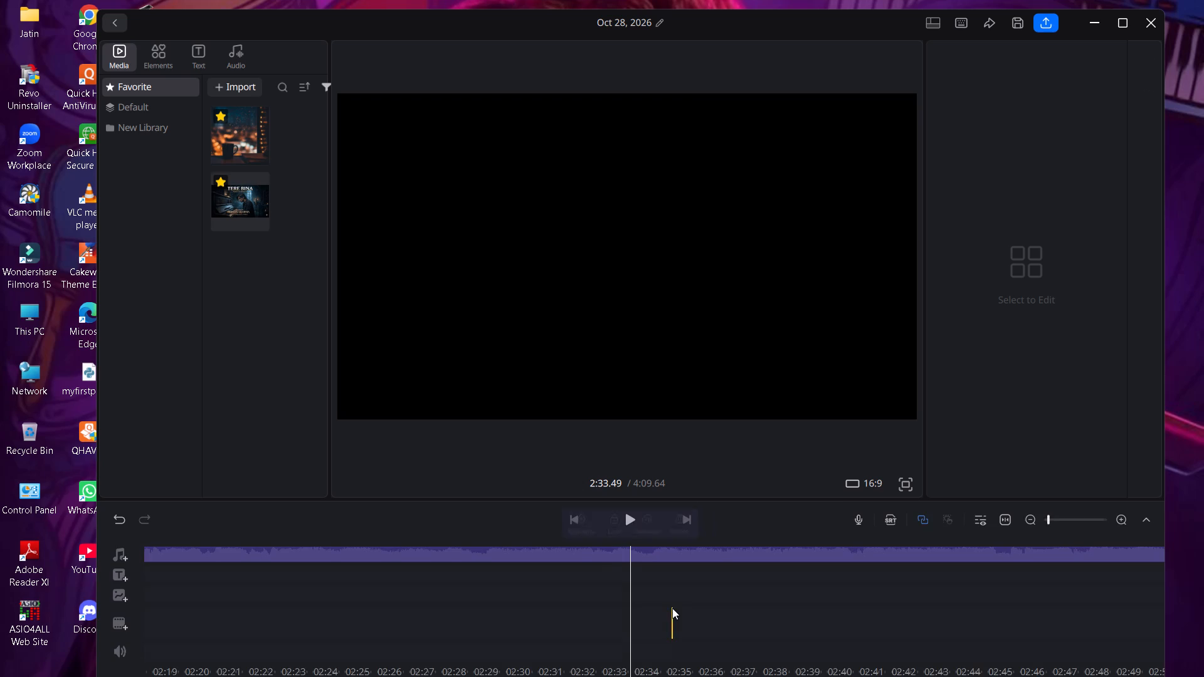
Maximize the editor window.
scroll(553, 536, down, 2)
click(1114, 22)
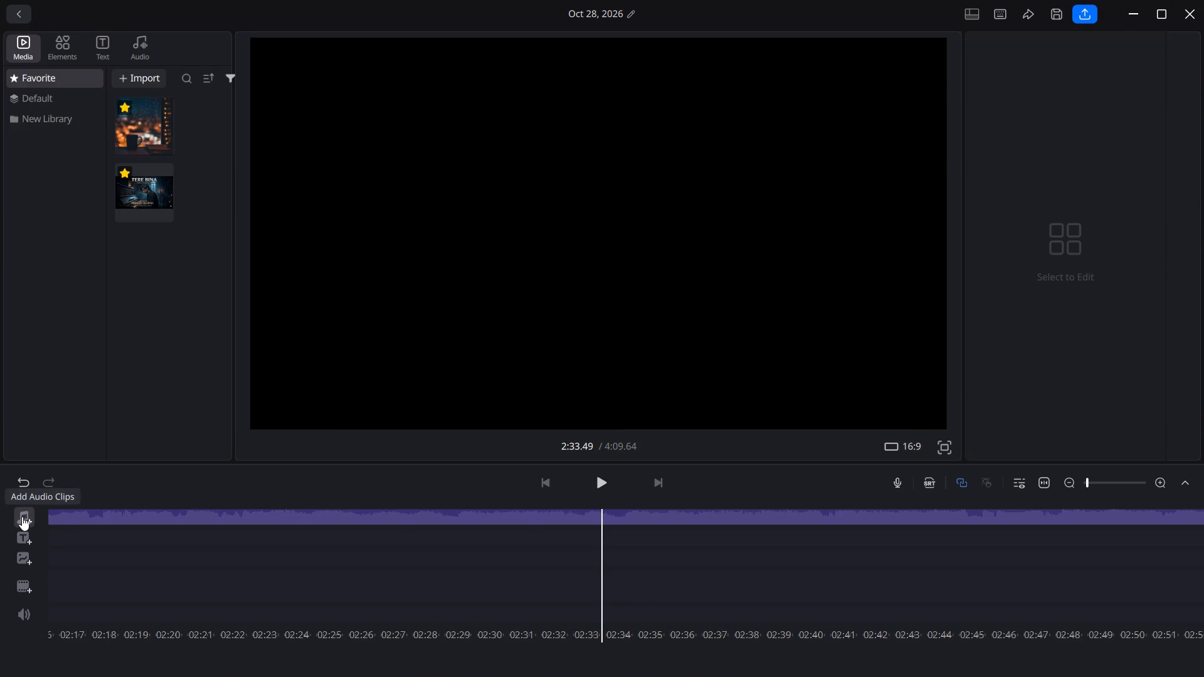
Show the audio library and split the audio clip on the timeline at 2:33.49.
click(136, 50)
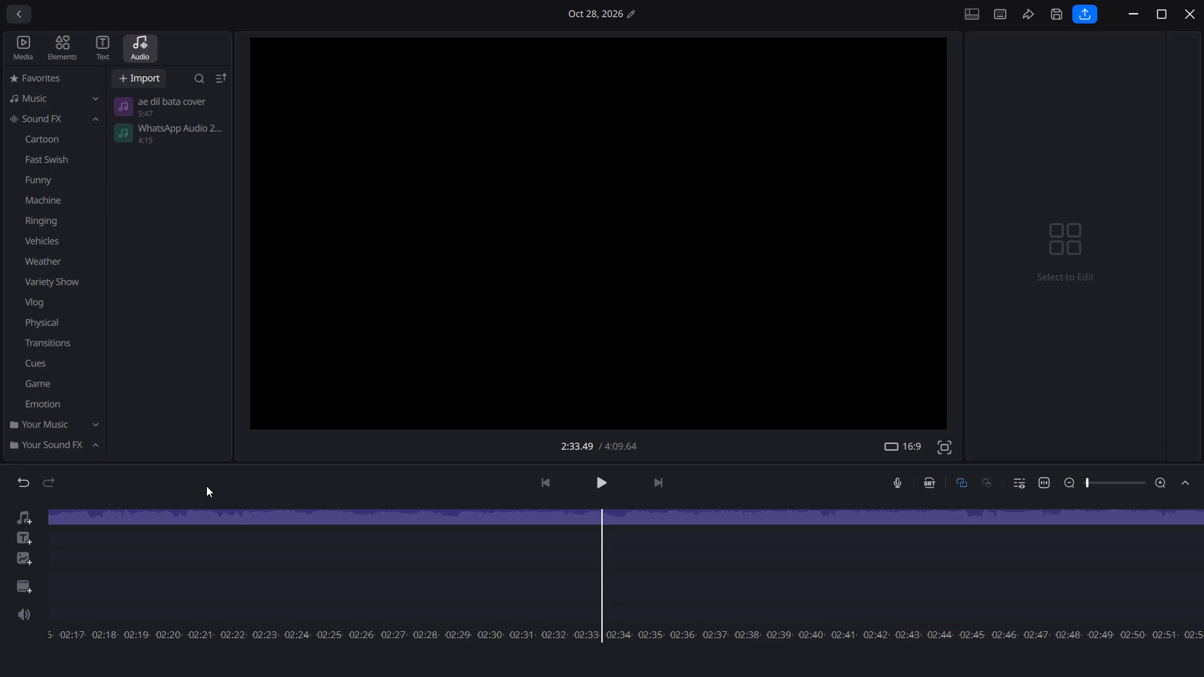
click(602, 517)
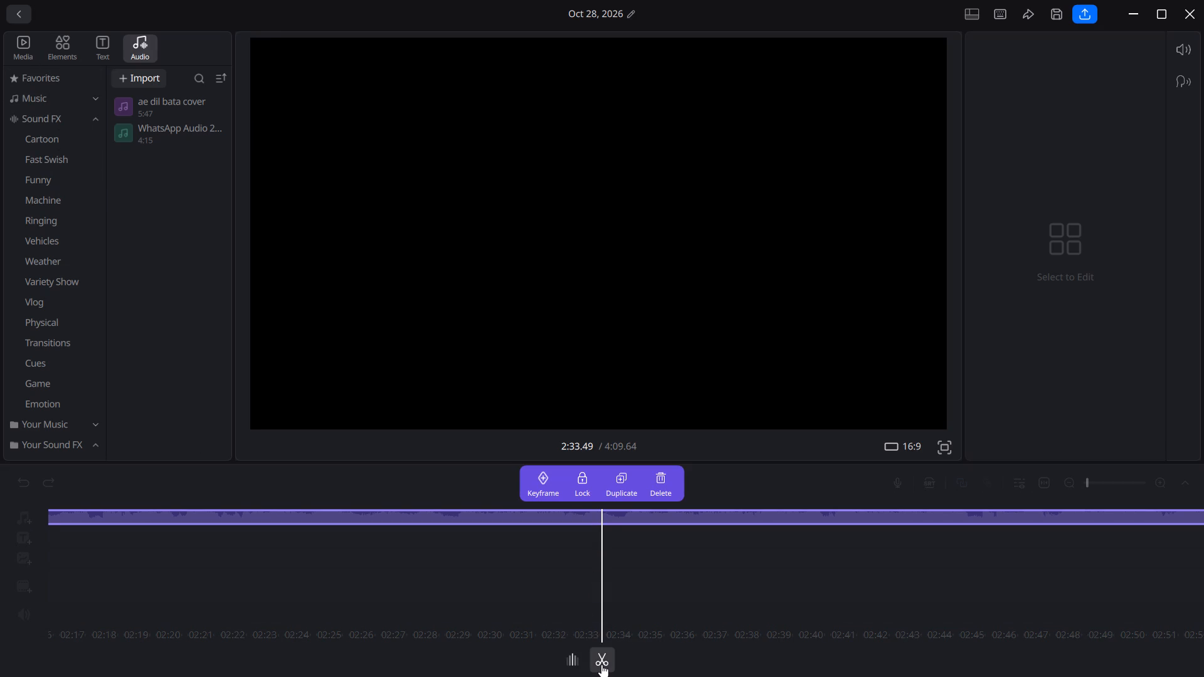
click(601, 664)
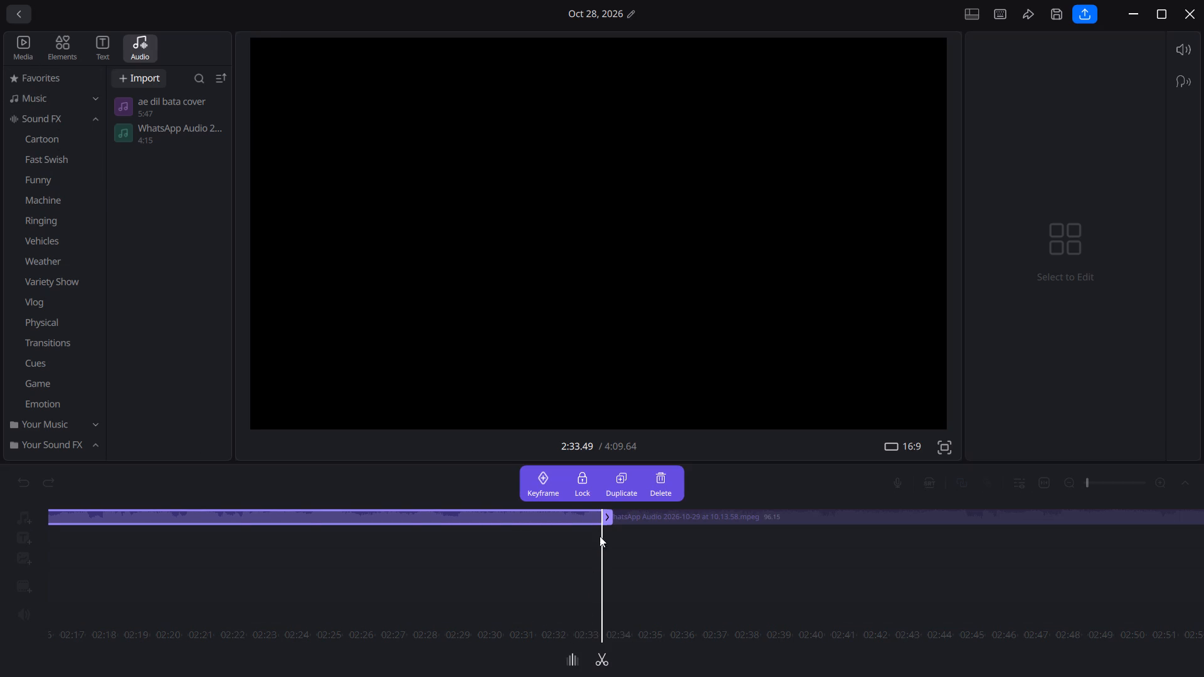
Trim the end of the audio part before the split back to about 2:23 and delete that part.
drag(605, 520, 376, 524)
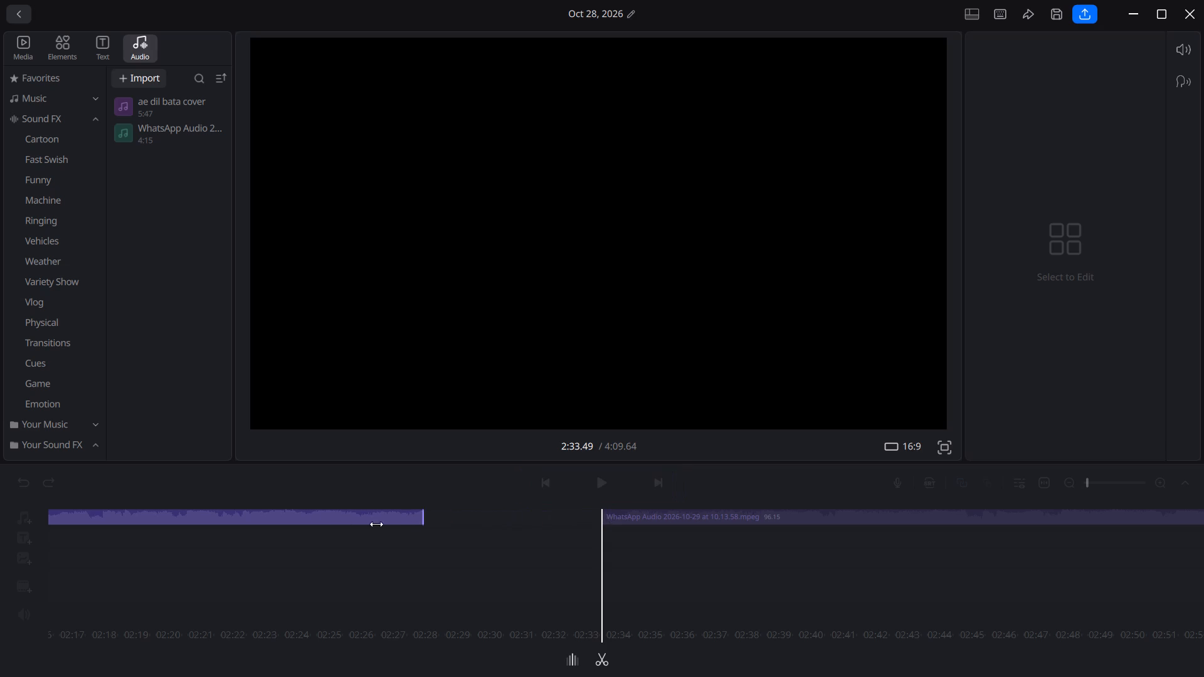
drag(376, 524, 282, 510)
click(235, 520)
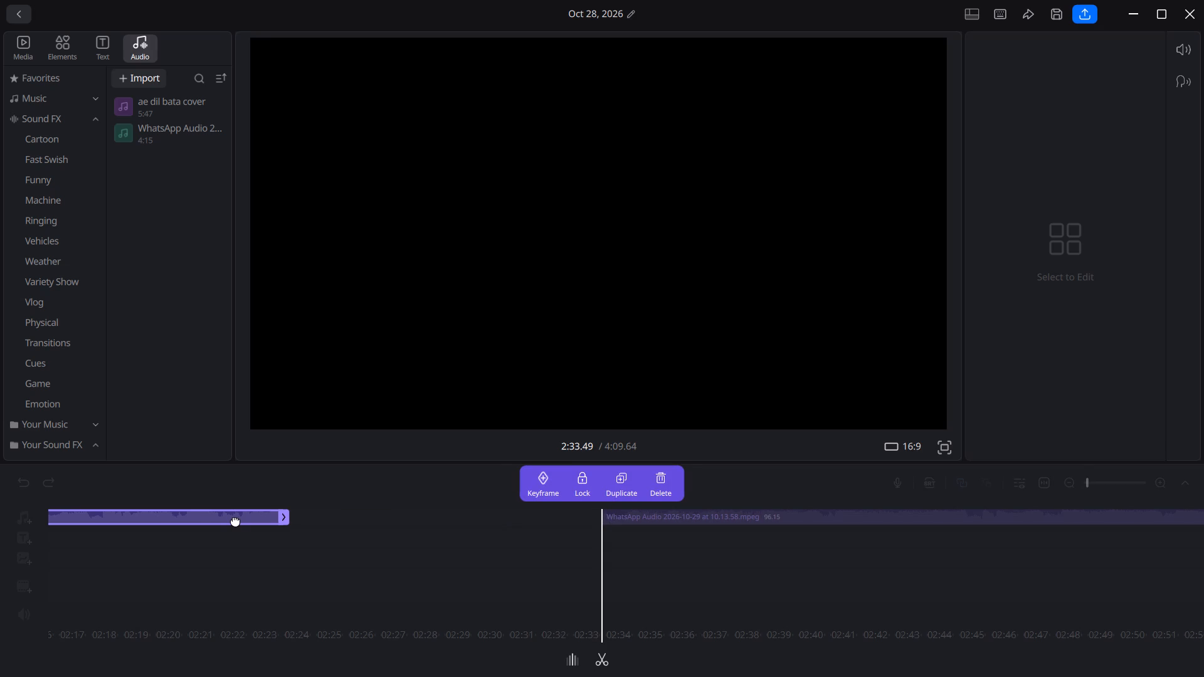
key(Delete)
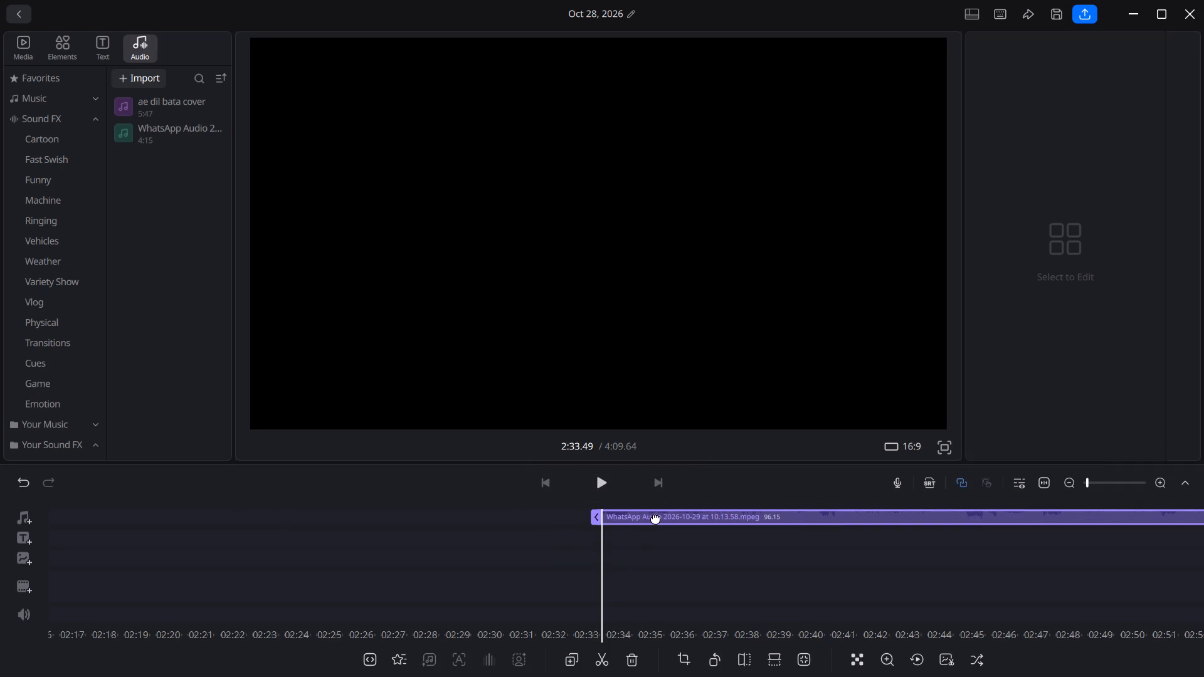
Copy the remaining WhatsApp audio clip and move the clip far earlier, toward the start of the timeline.
click(655, 518)
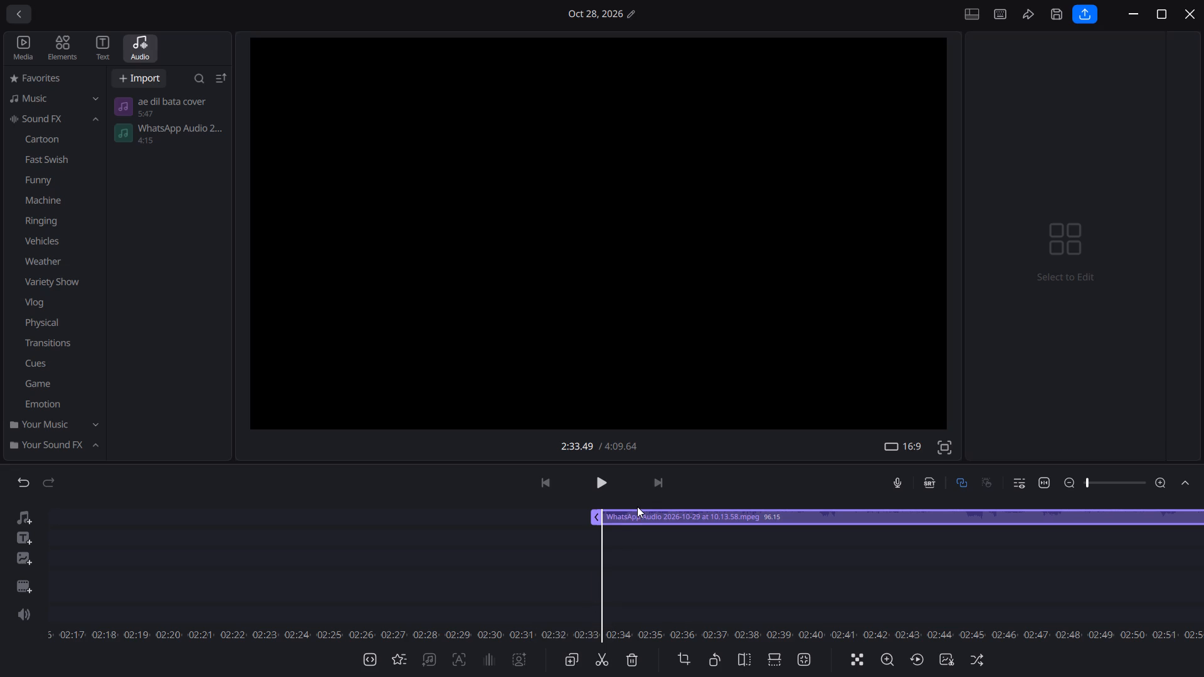
key(ctrl+c)
drag(634, 517, 108, 490)
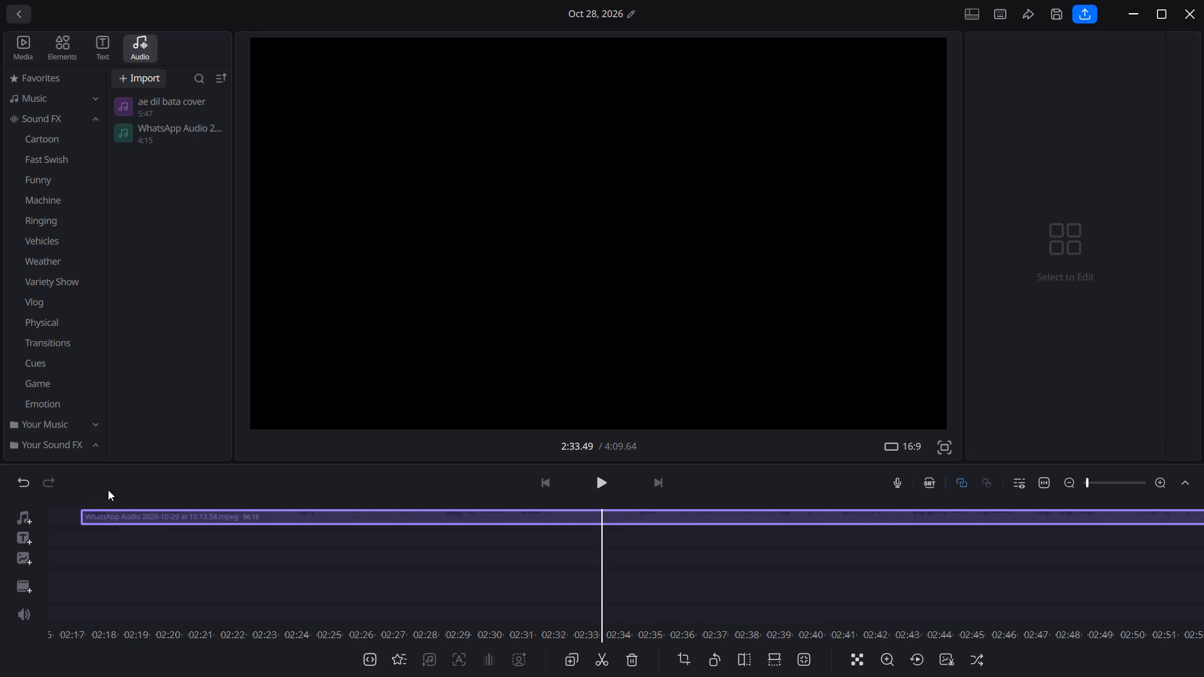
drag(108, 490, 0, 493)
click(0, 493)
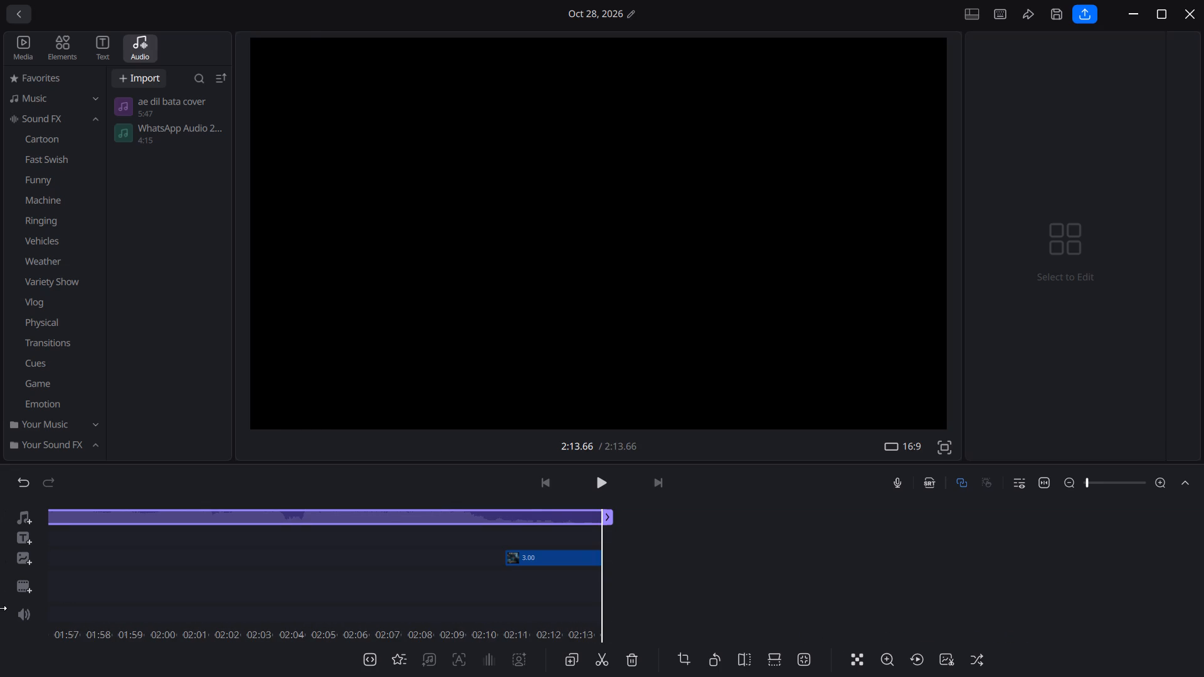
scroll(0, 608, right, 4)
scroll(342, 593, right, 20)
scroll(342, 593, right, 17)
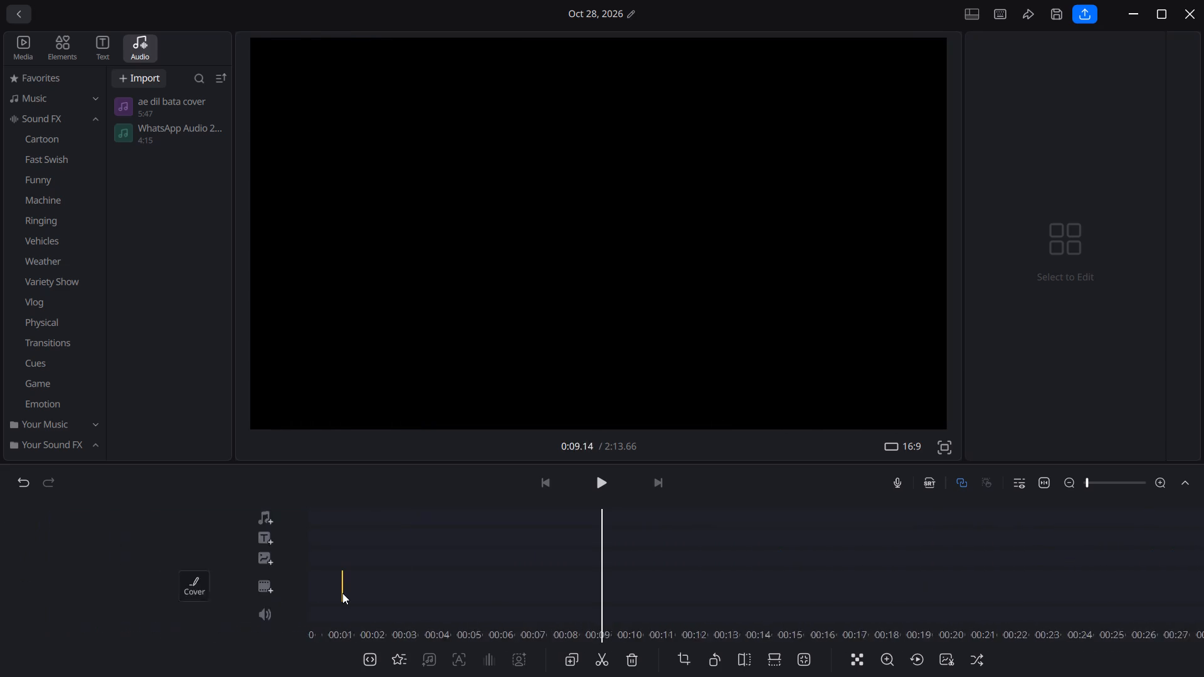
scroll(342, 593, right, 10)
scroll(342, 593, left, 16)
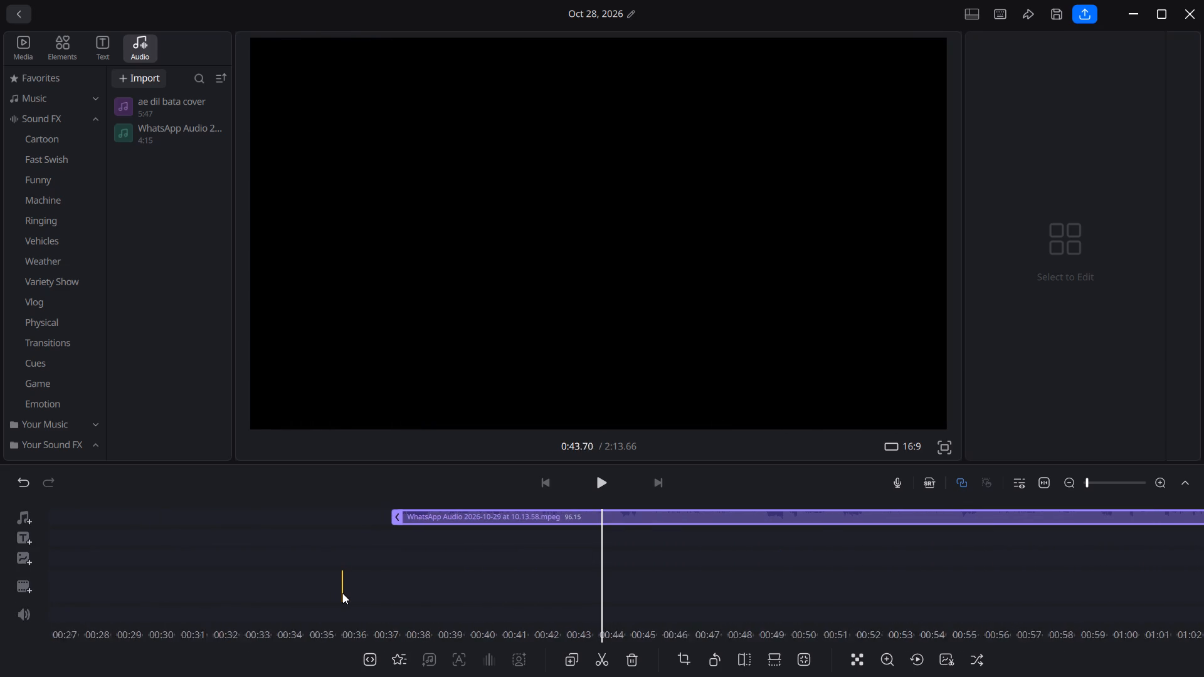
drag(399, 517, 241, 535)
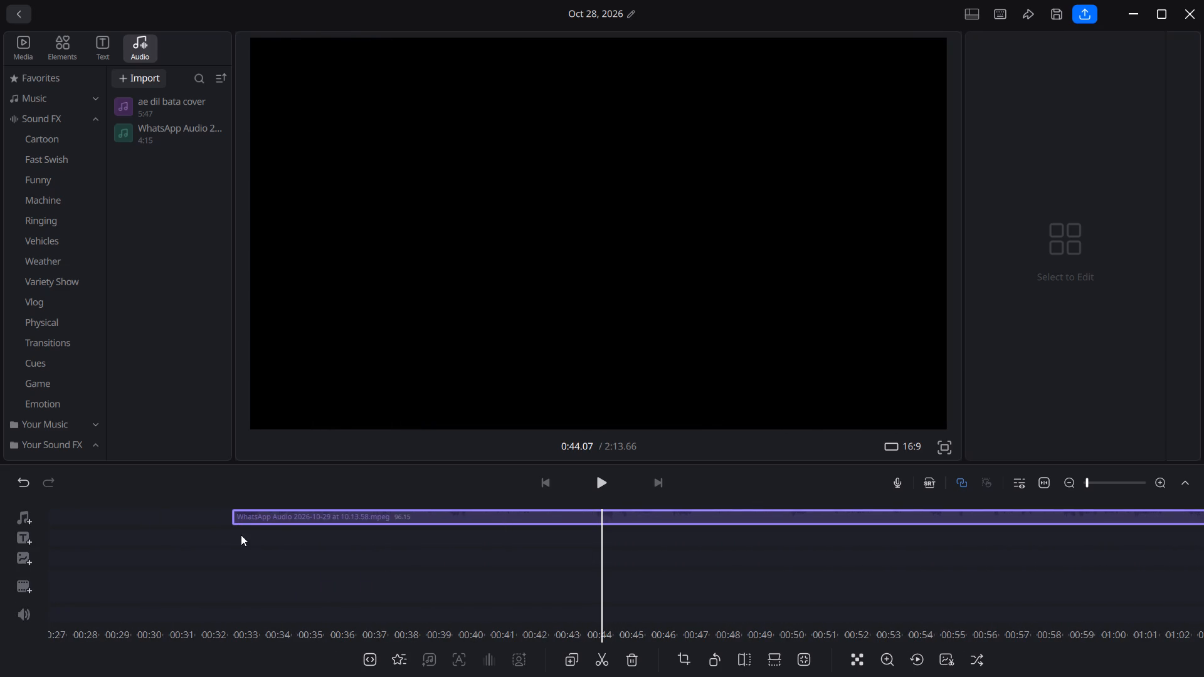
drag(241, 535, 0, 520)
Extend the start of the TERE BINA image clip earlier on the timeline, to a length of about 19.66 seconds.
scroll(808, 619, left, 19)
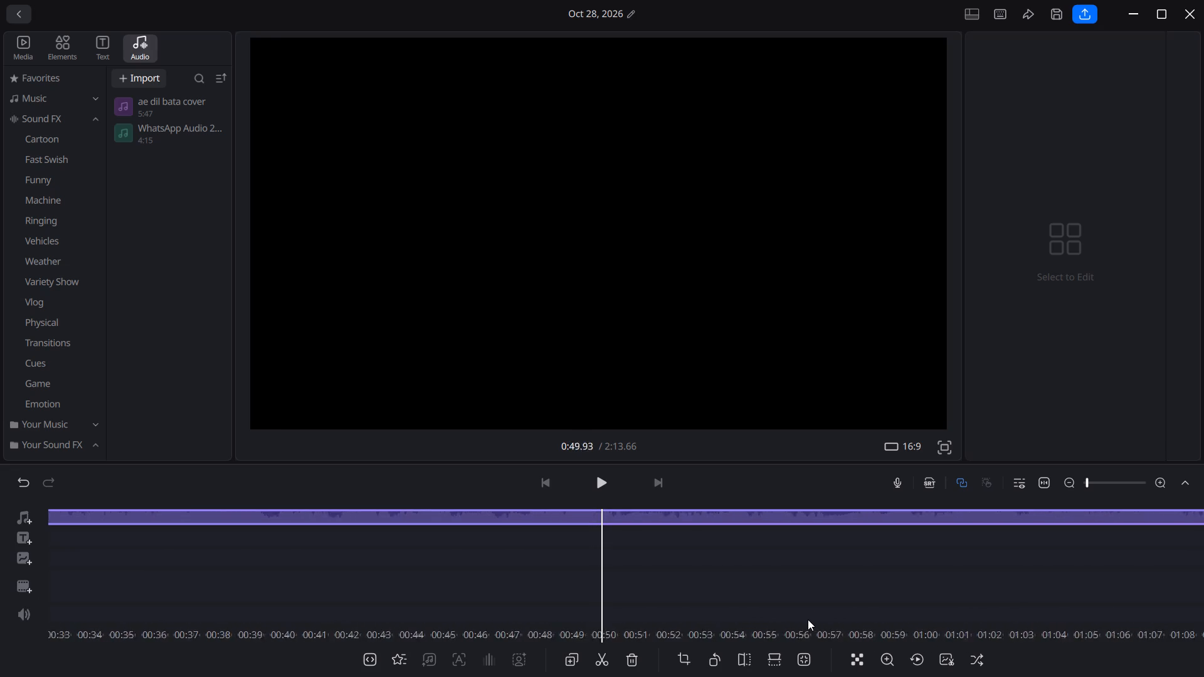
scroll(808, 619, left, 4)
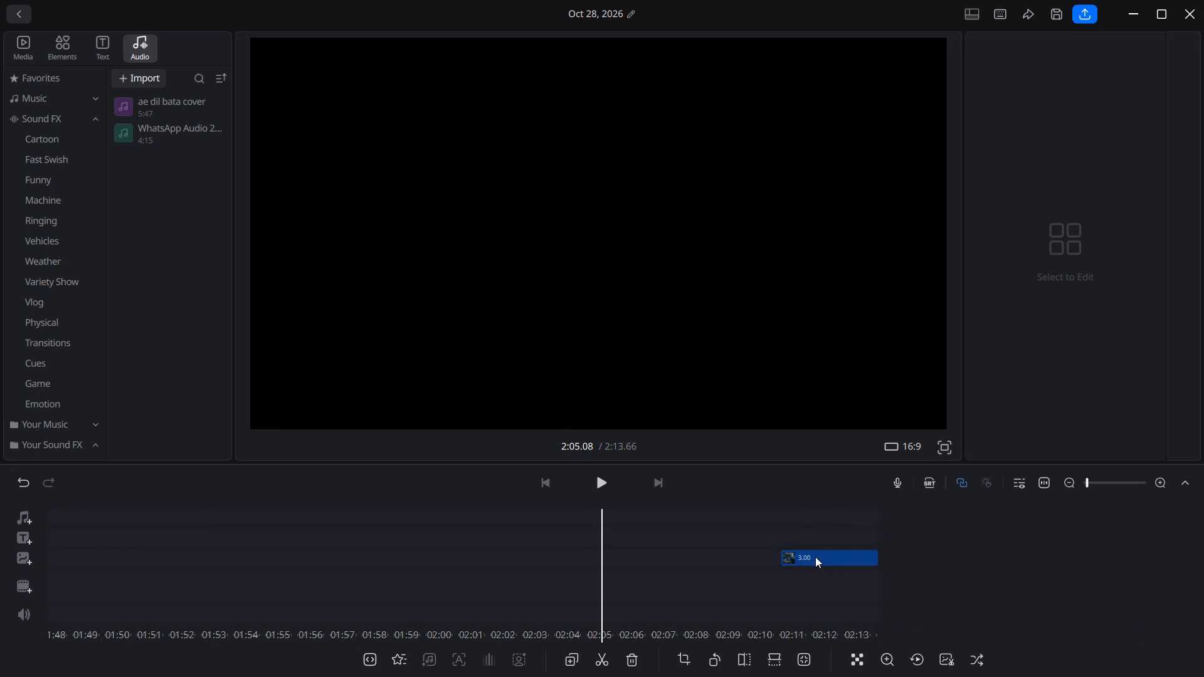
click(815, 557)
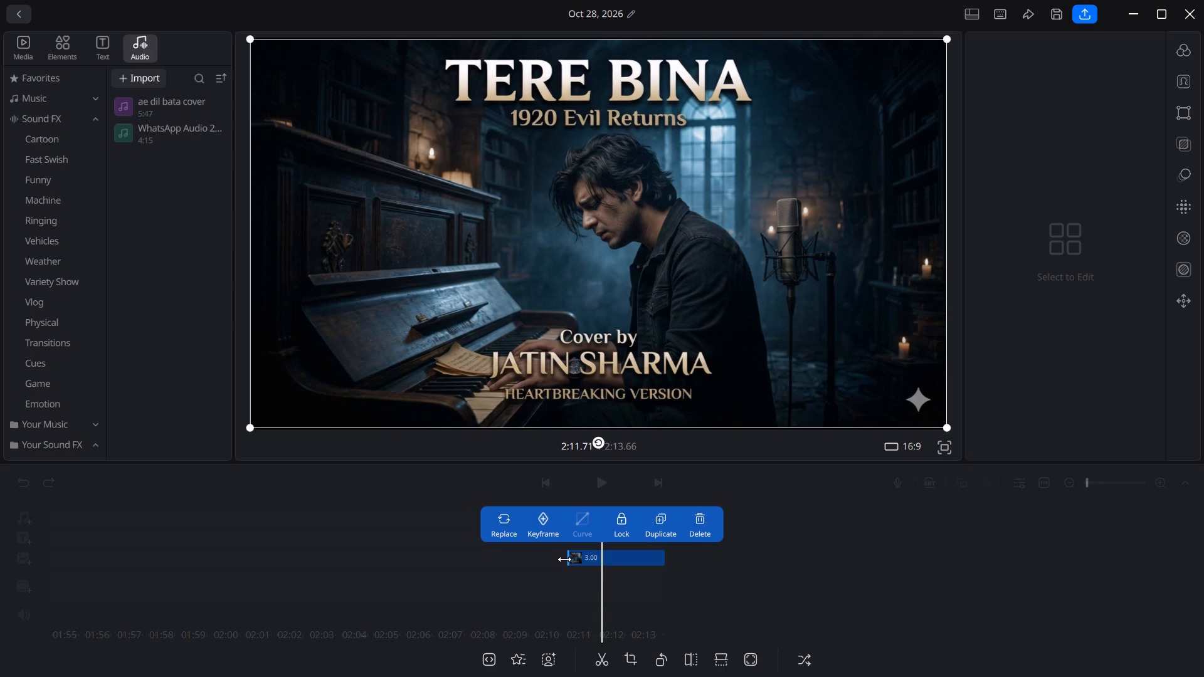
drag(566, 560, 424, 573)
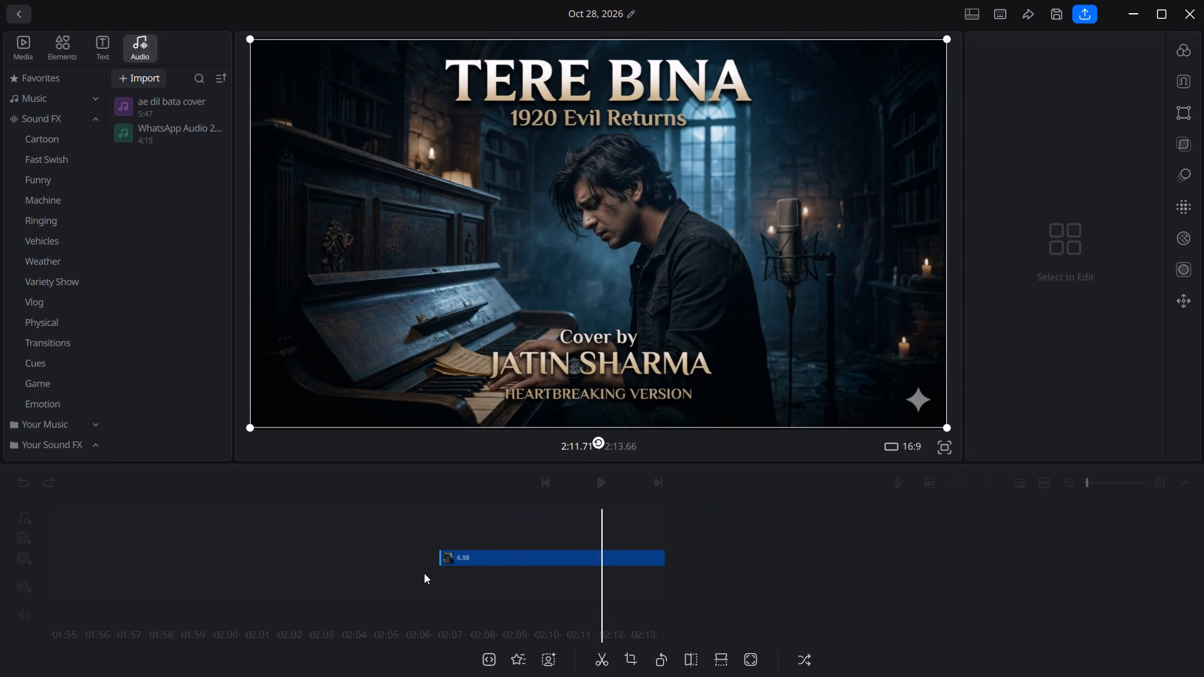
drag(424, 573, 56, 566)
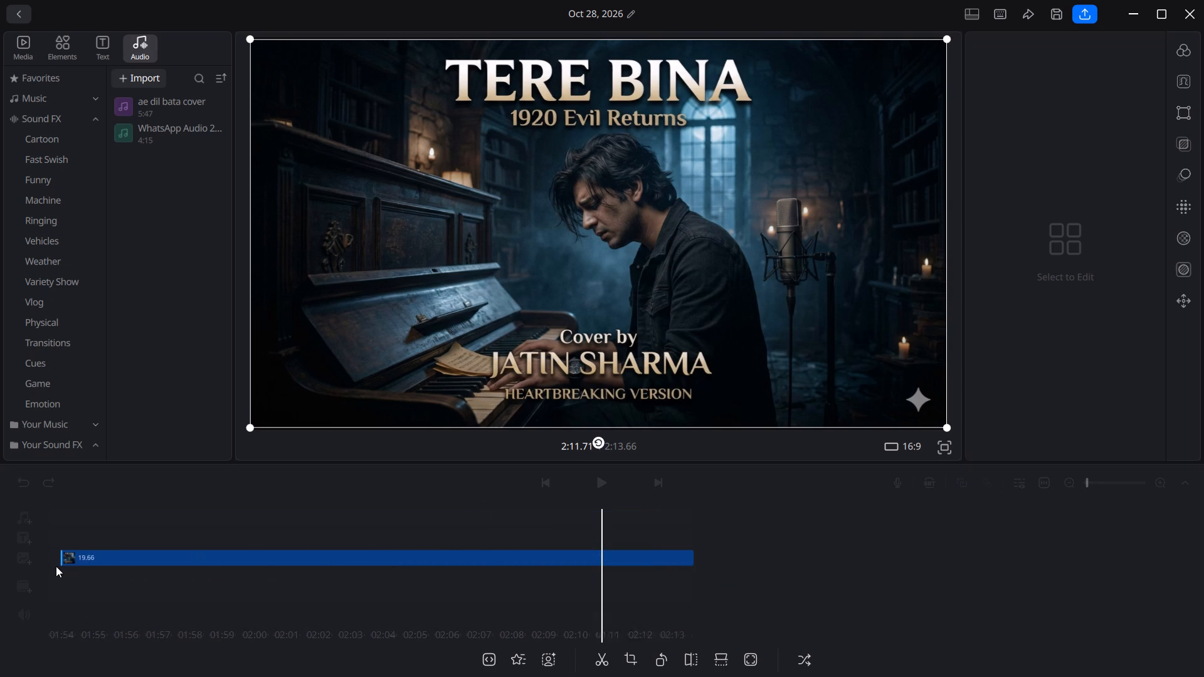
Extend the start of the thumbnail clip back to about the beginning of the timeline.
drag(56, 566, 50, 567)
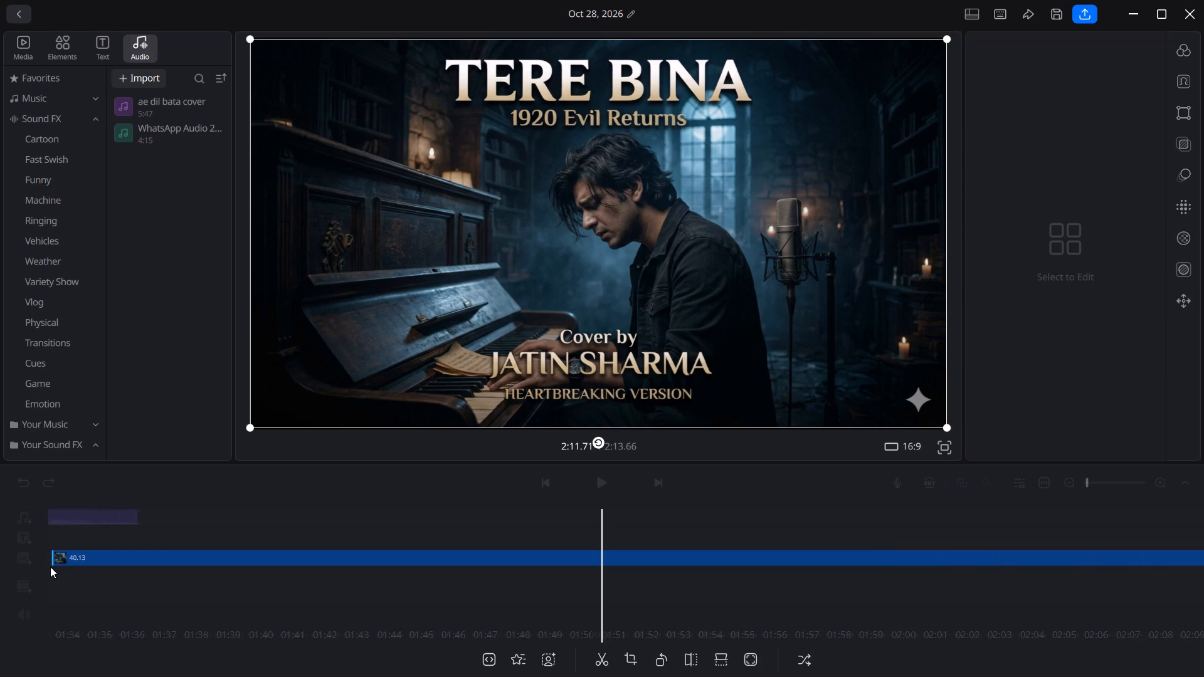
drag(50, 567, 50, 567)
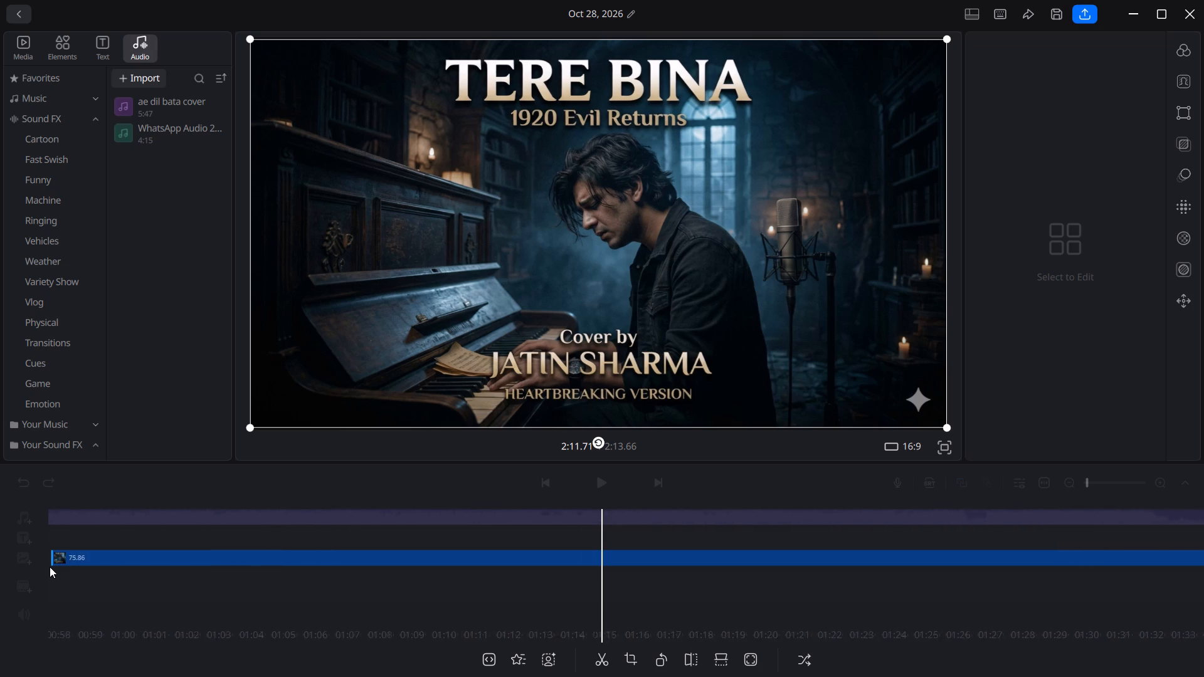
drag(50, 567, 49, 567)
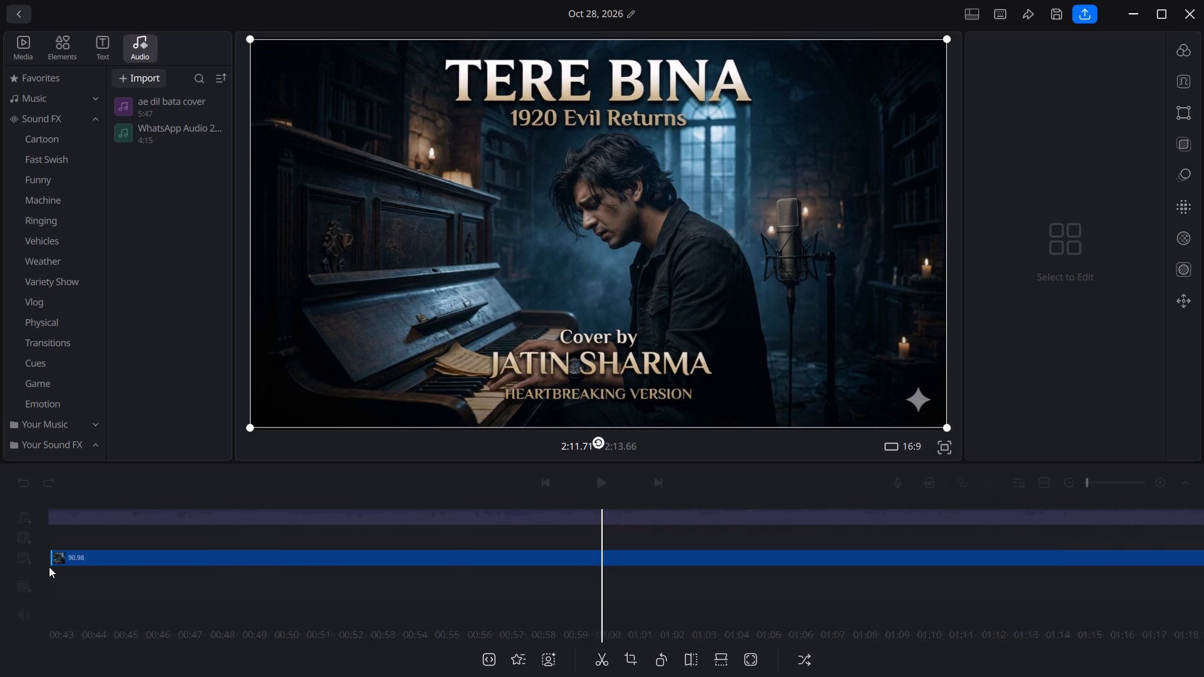
drag(49, 567, 48, 567)
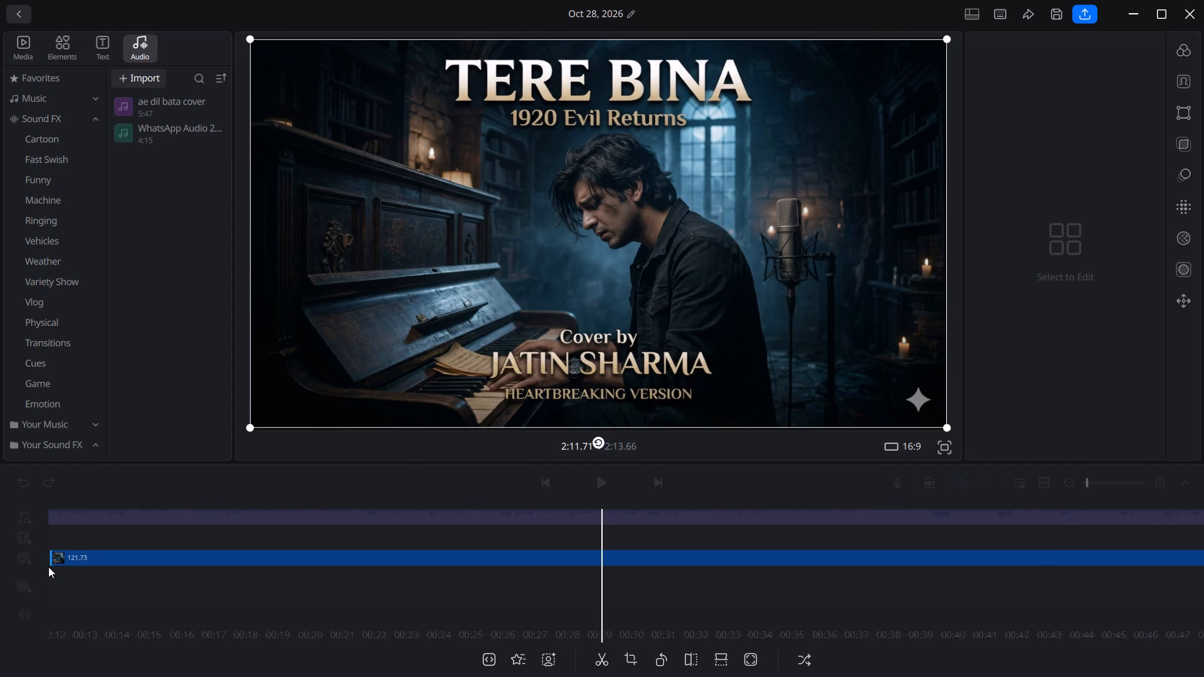
drag(48, 567, 48, 567)
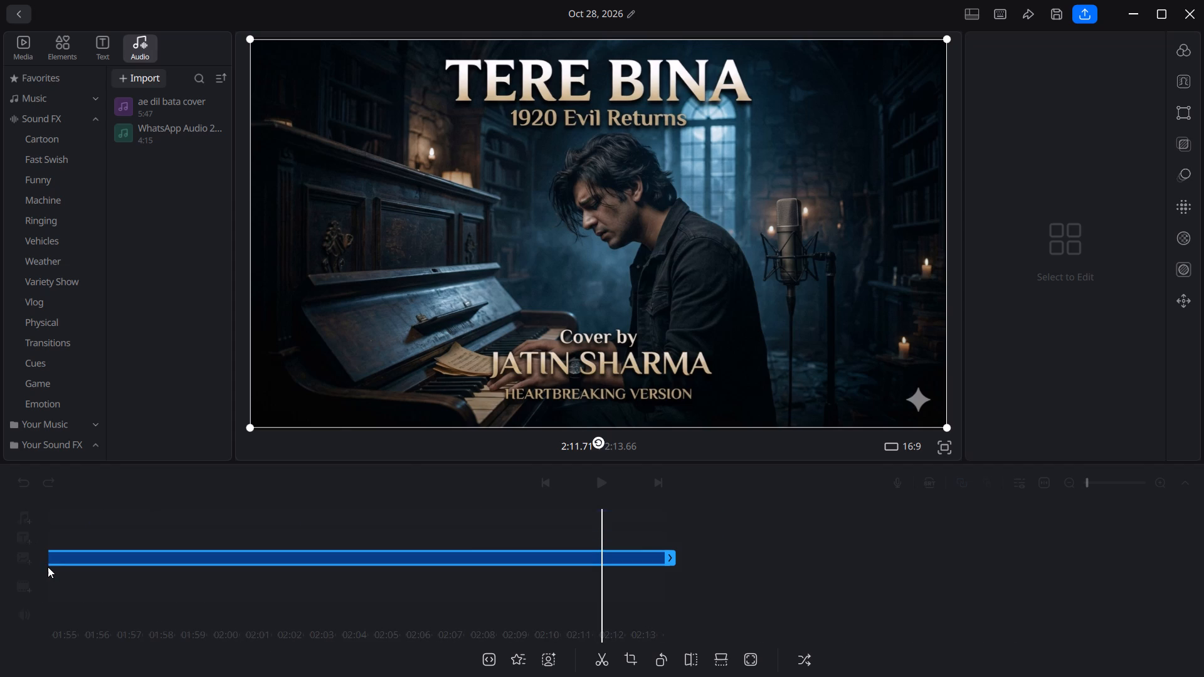
Split the thumbnail clip at 1:36.20, where the audio ends, and delete the part after the split.
scroll(377, 609, right, 20)
scroll(377, 609, right, 1)
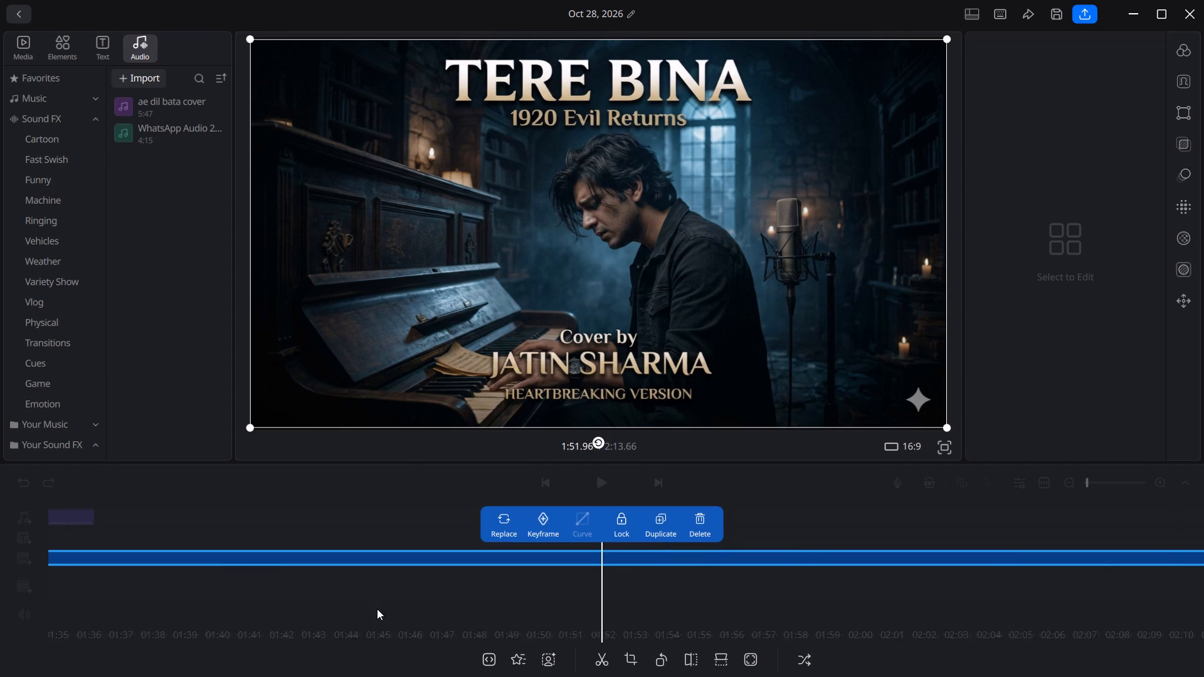
scroll(377, 609, right, 12)
scroll(377, 609, left, 10)
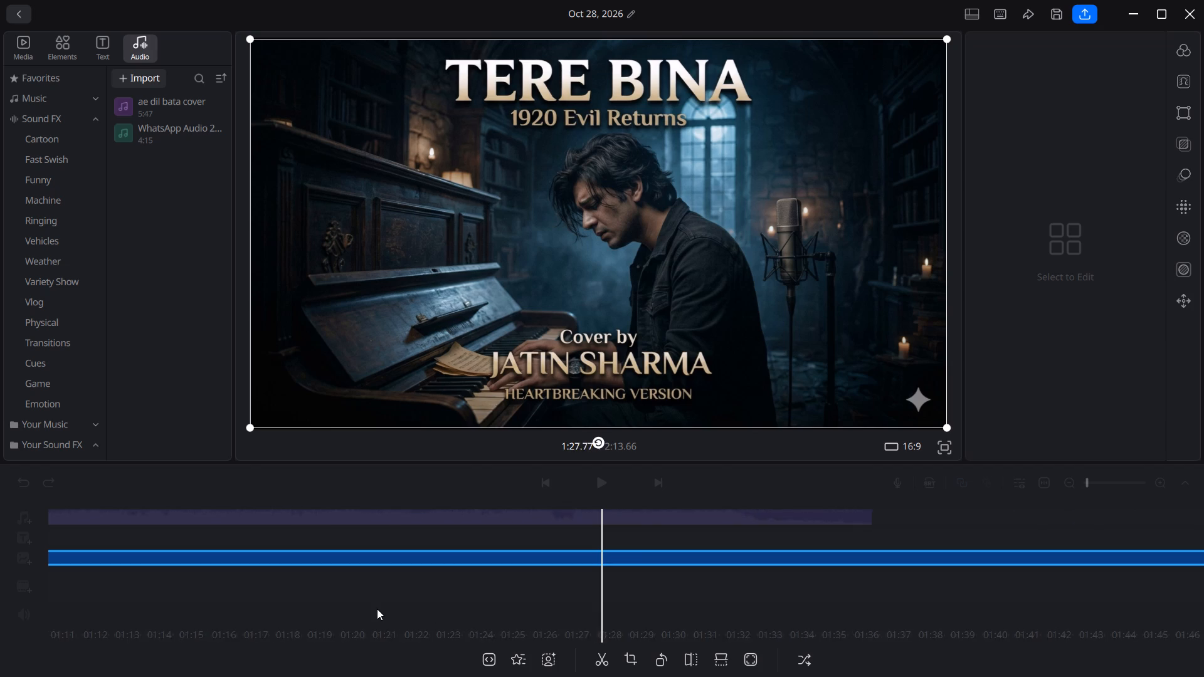
scroll(377, 609, right, 1)
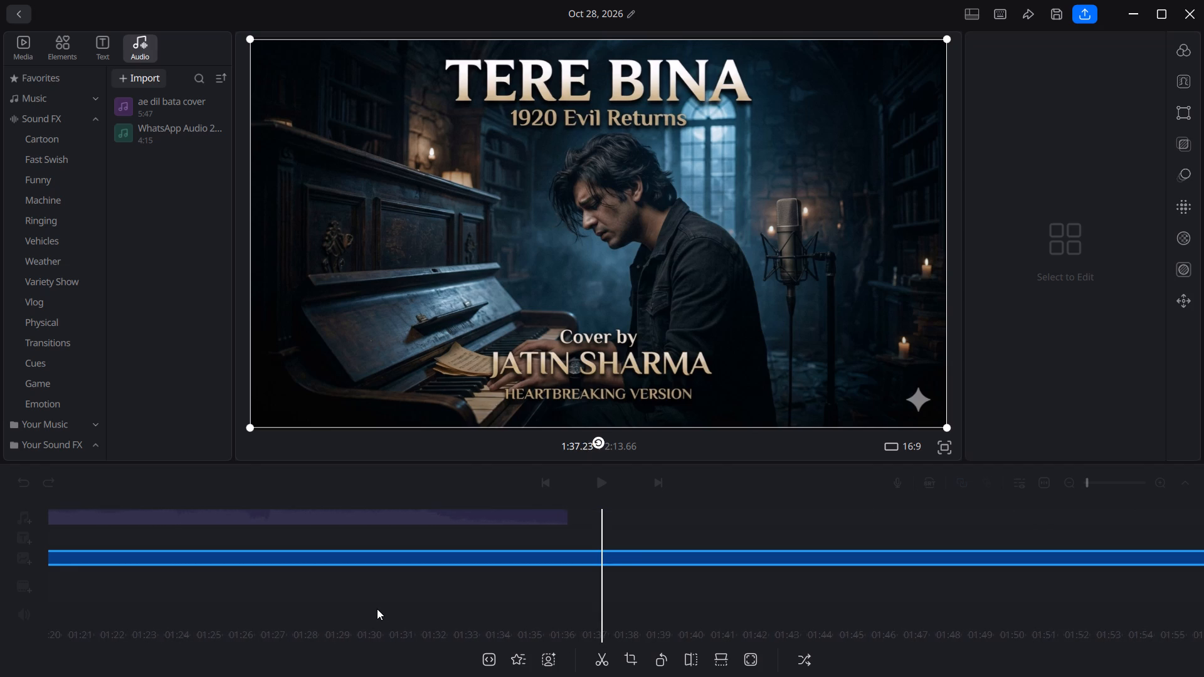
scroll(377, 609, right, 2)
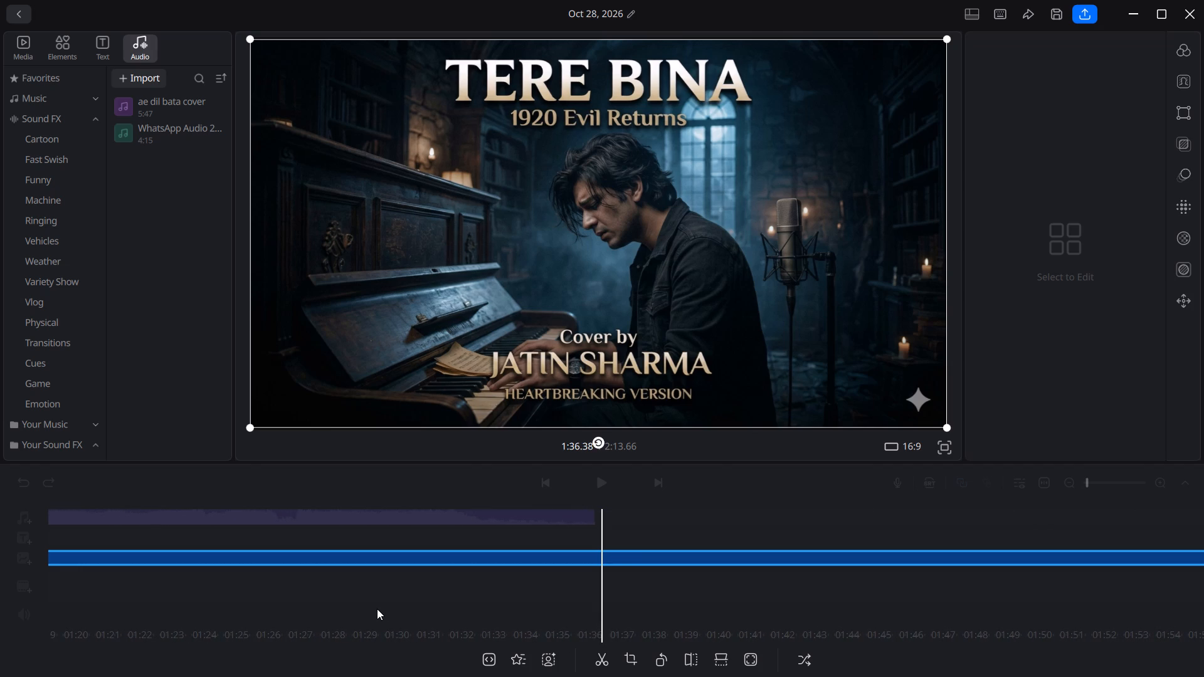
scroll(377, 609, right, 1)
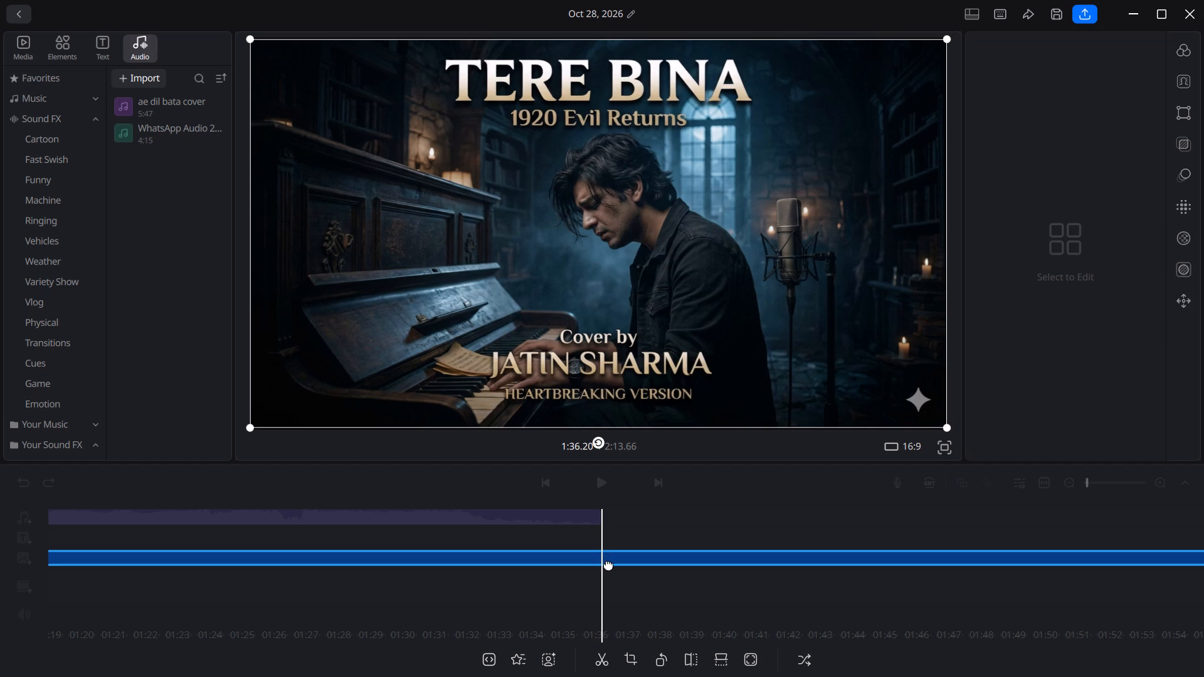
click(602, 660)
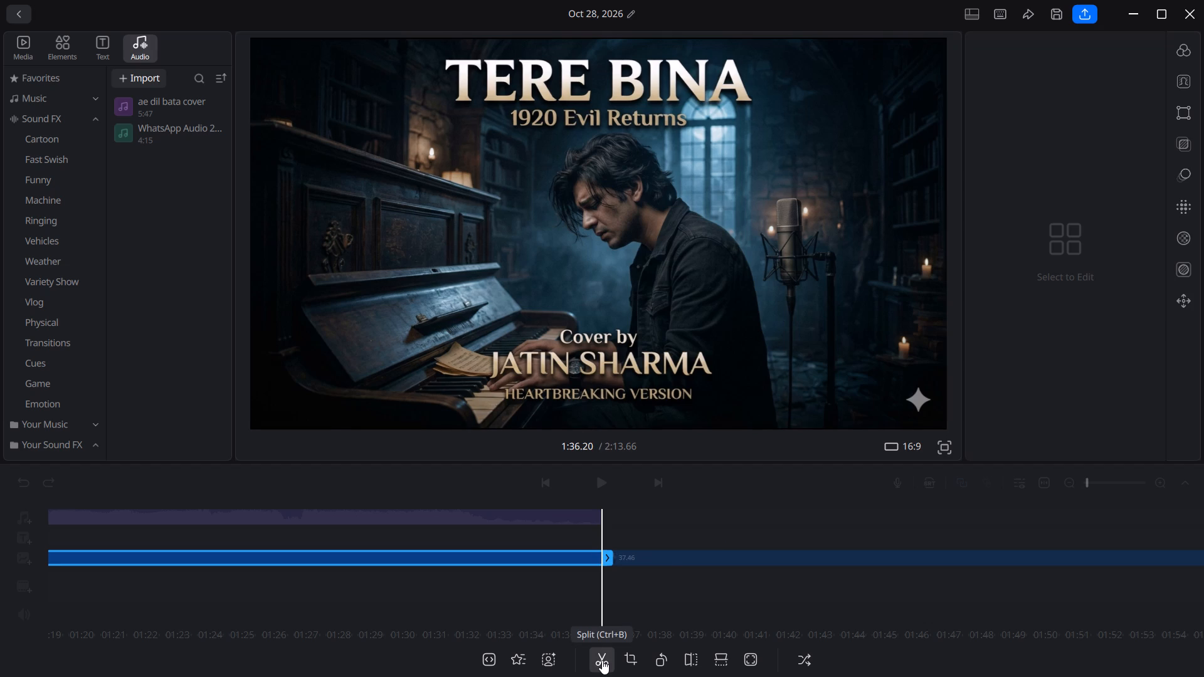
click(670, 554)
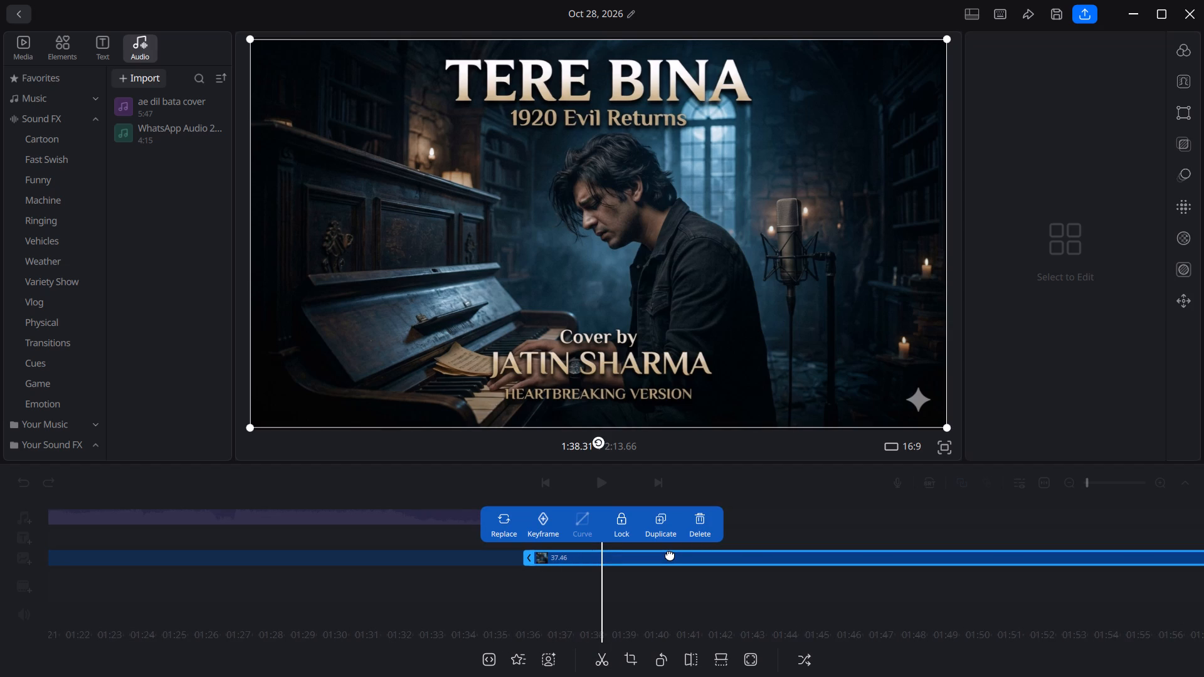
key(Delete)
Play the project from the start to check the thumbnail against the cover audio.
scroll(513, 592, right, 20)
scroll(513, 592, right, 2)
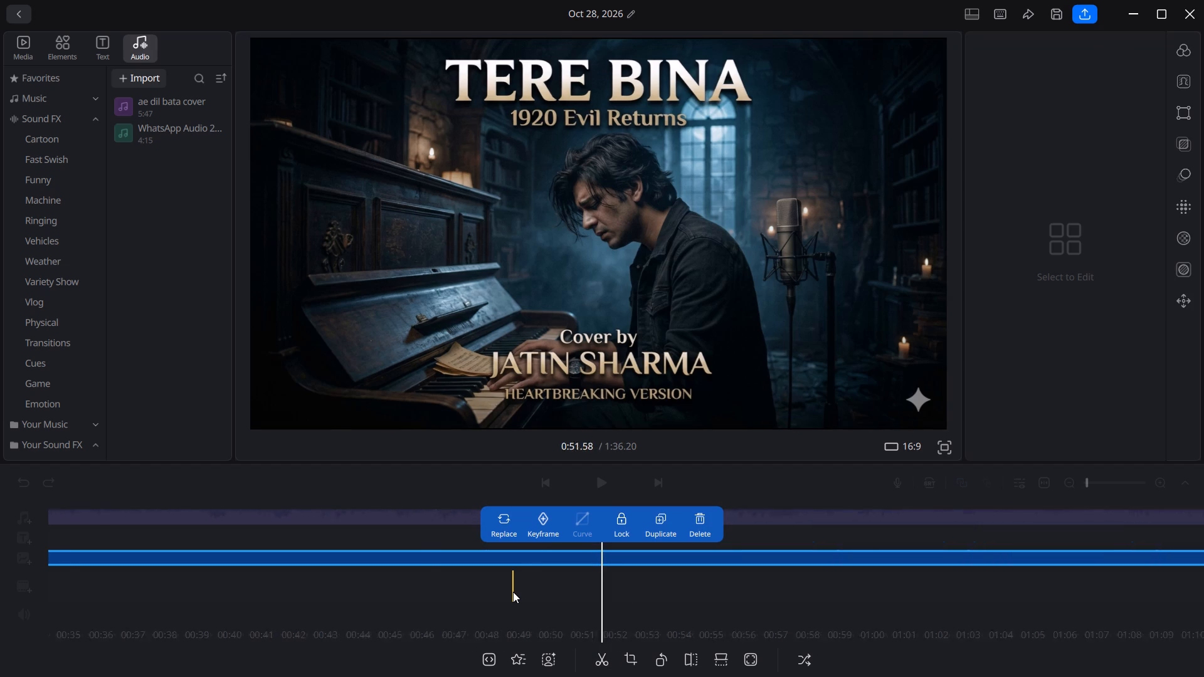
scroll(513, 592, right, 20)
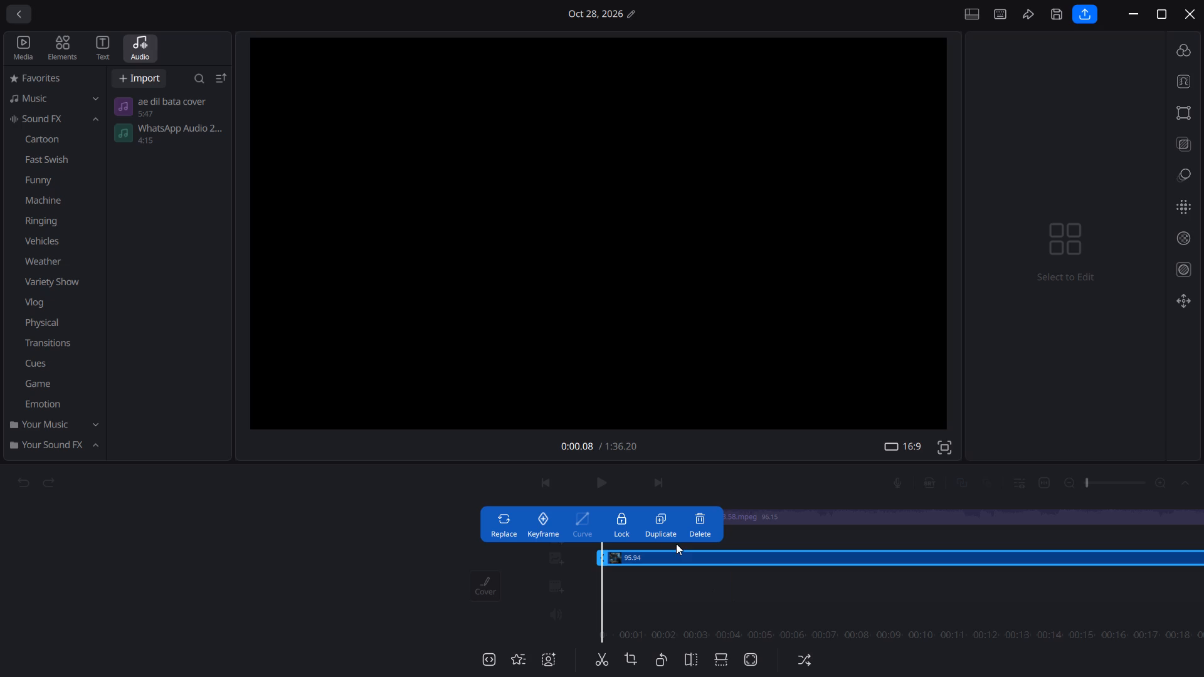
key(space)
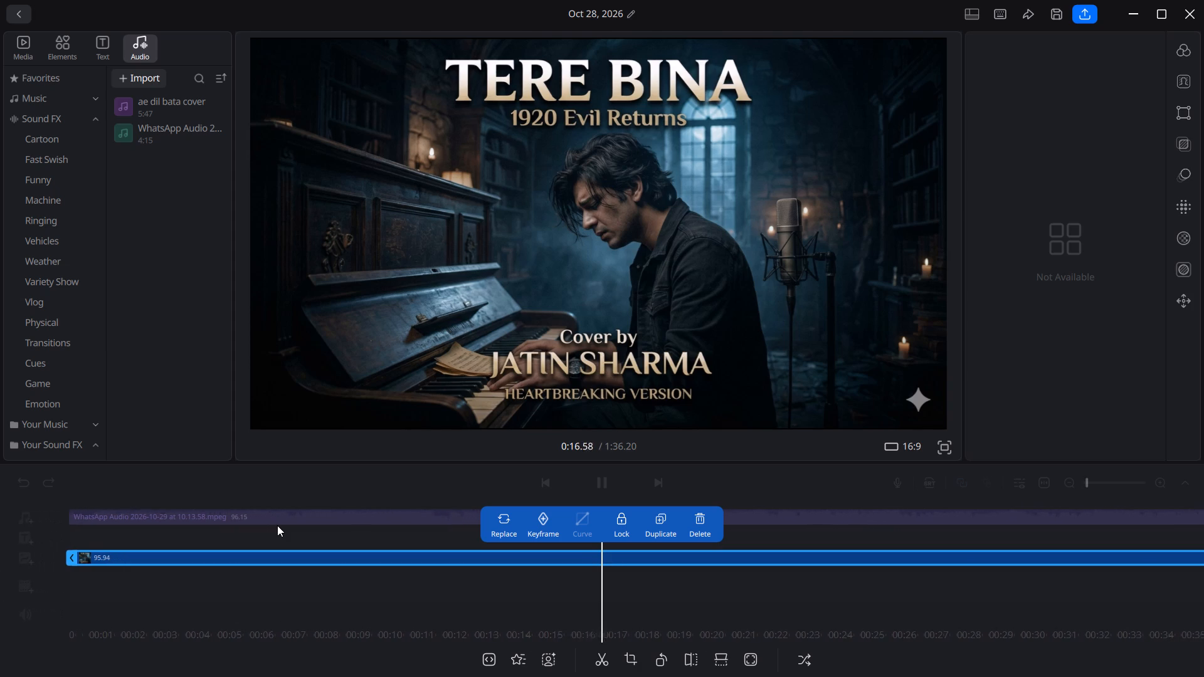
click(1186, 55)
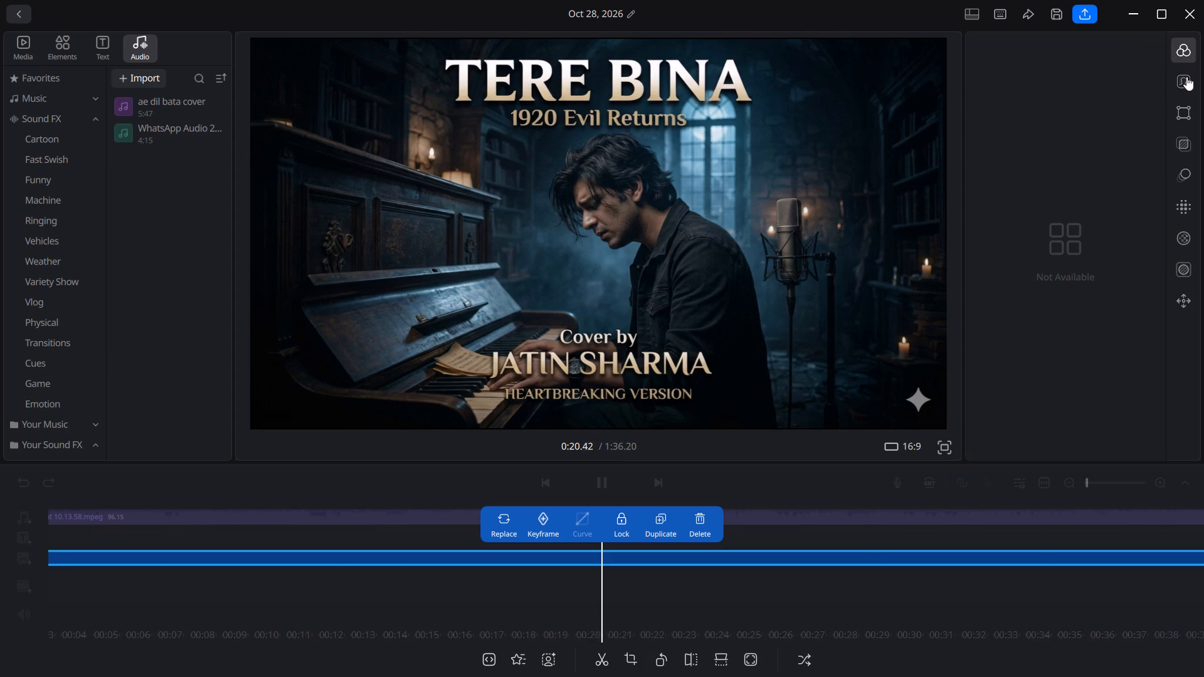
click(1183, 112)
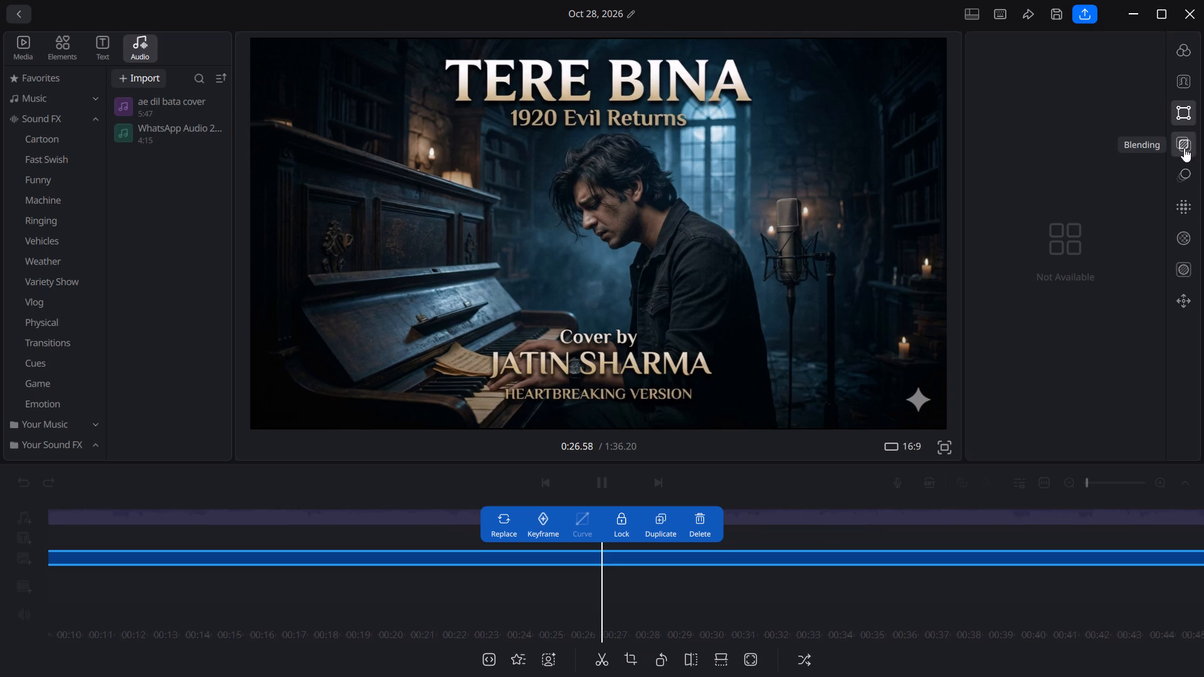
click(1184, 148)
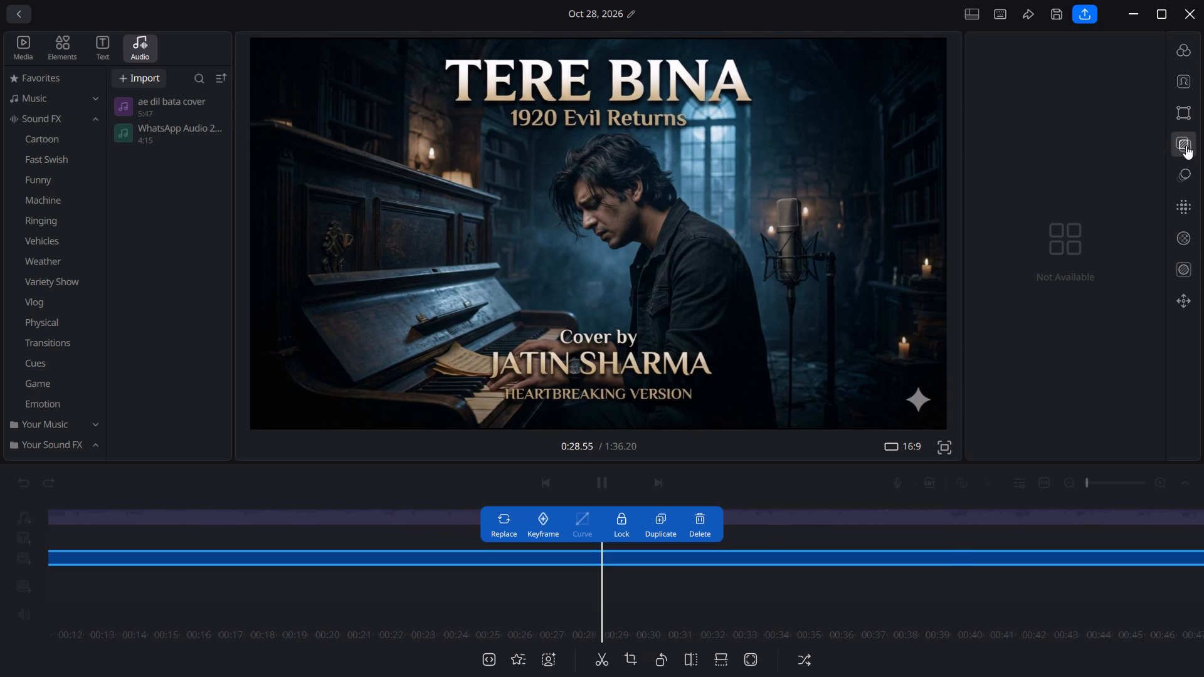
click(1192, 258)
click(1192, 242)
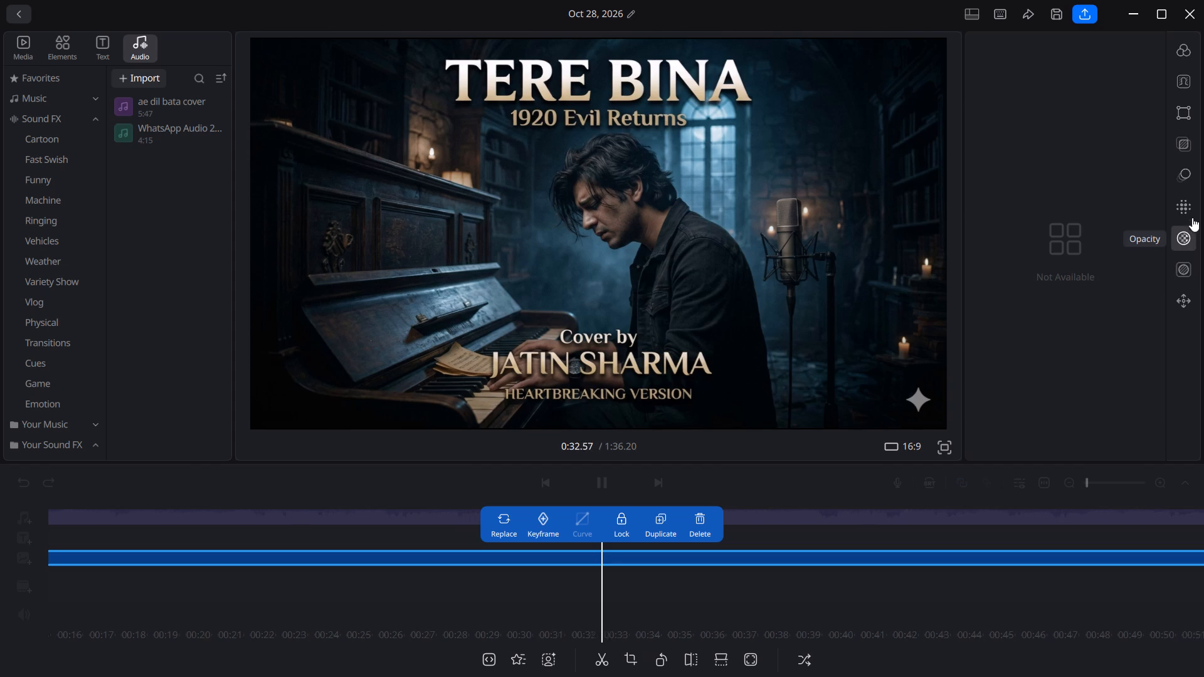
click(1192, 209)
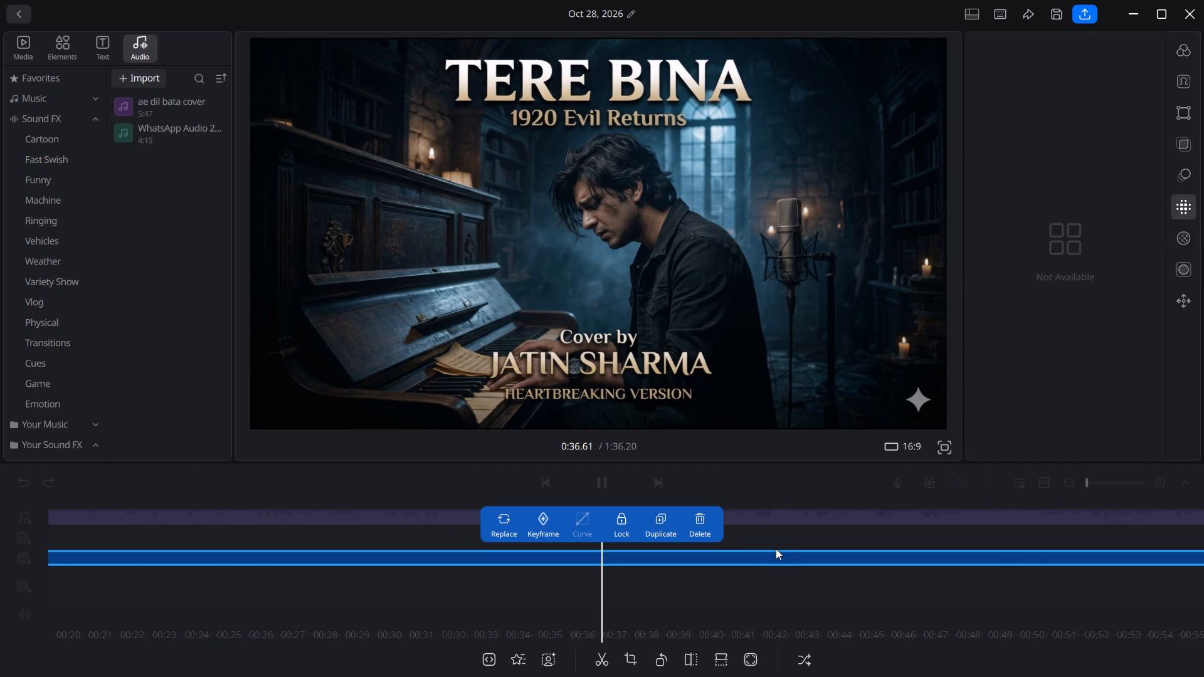
Set the thumbnail clip to Fill so it covers the whole 16:9 frame.
click(750, 653)
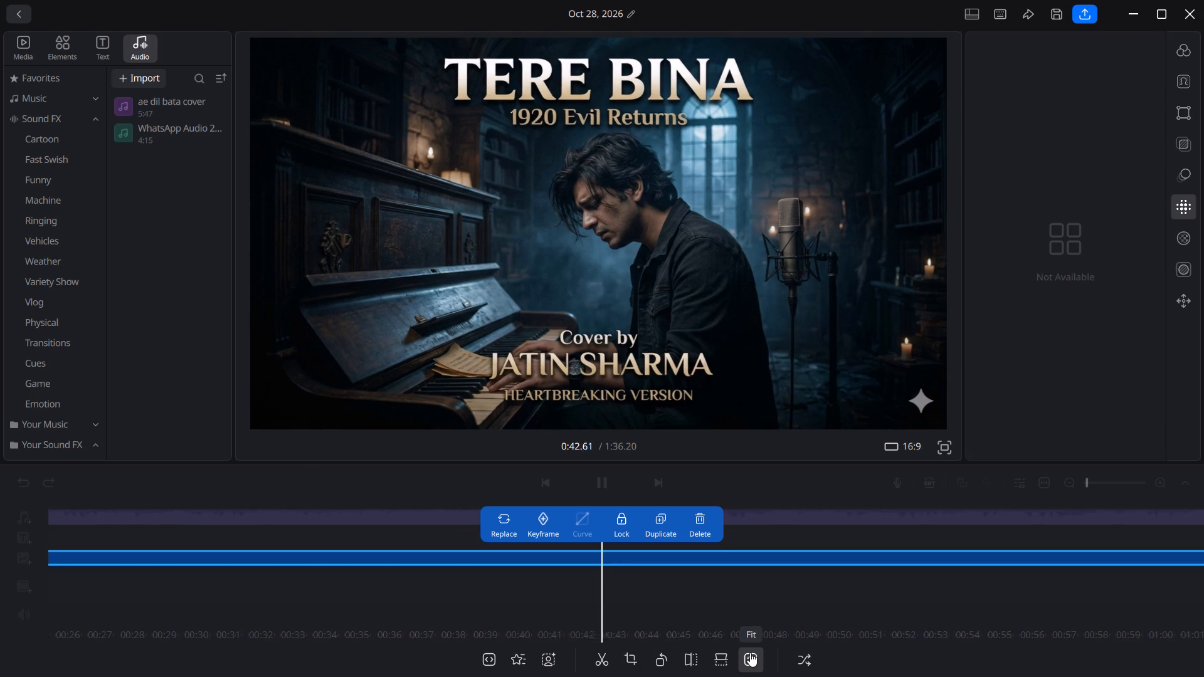
click(750, 653)
click(750, 653)
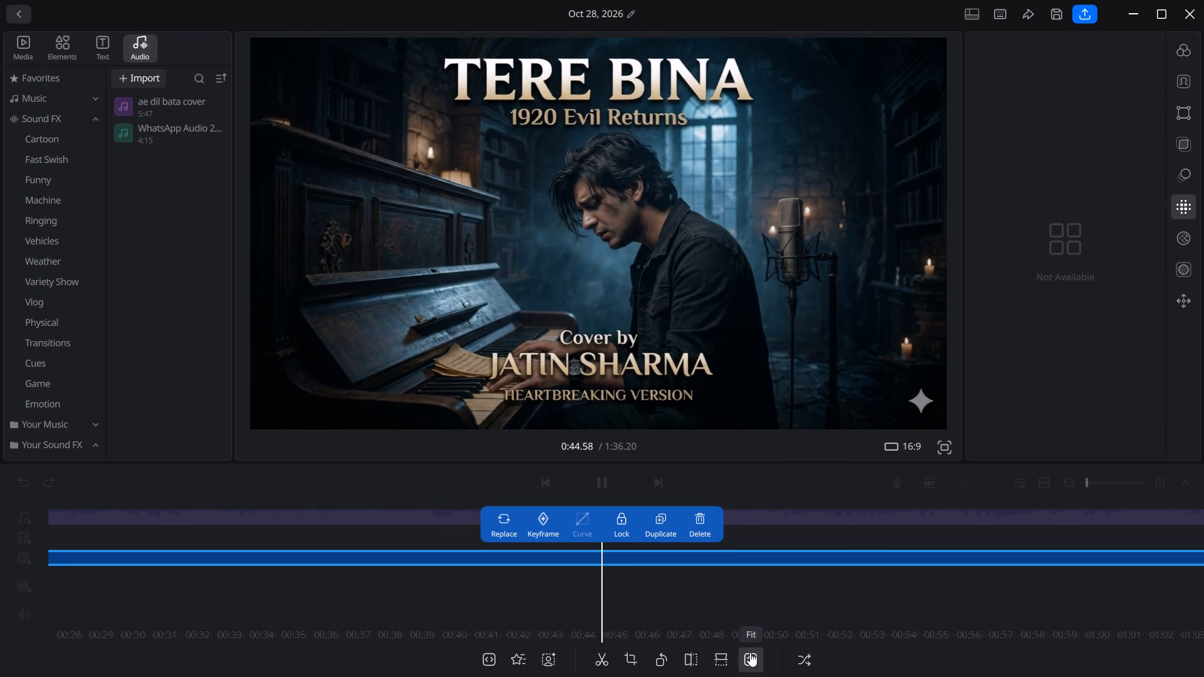
click(750, 653)
click(750, 653)
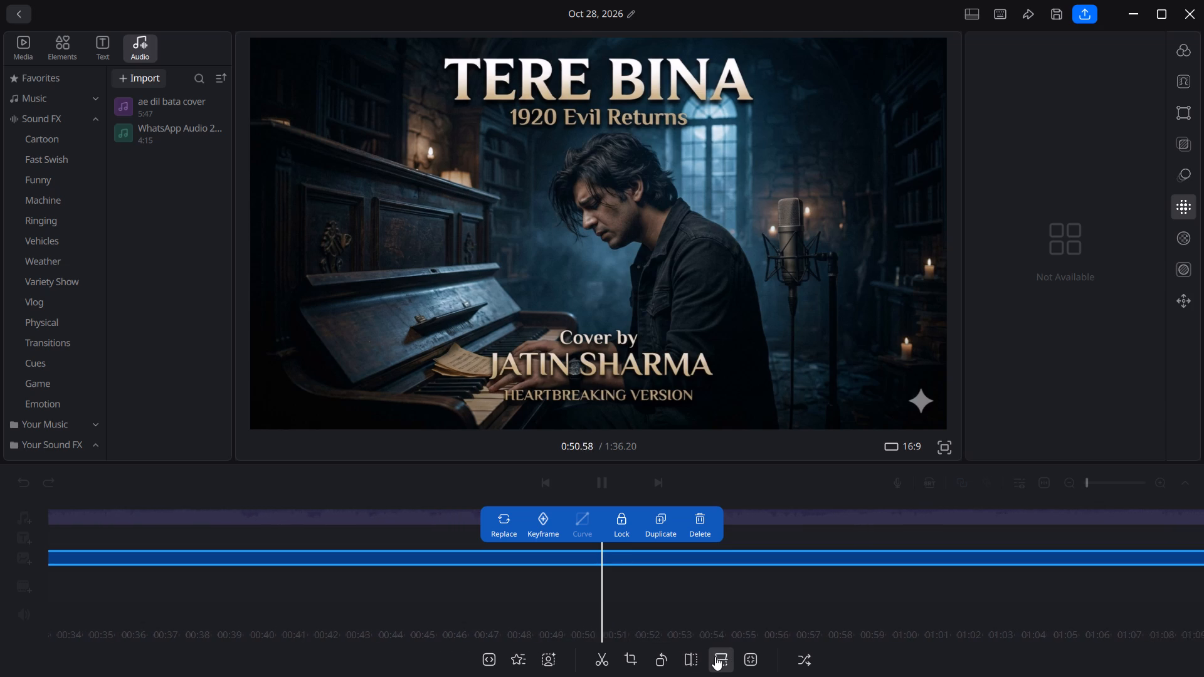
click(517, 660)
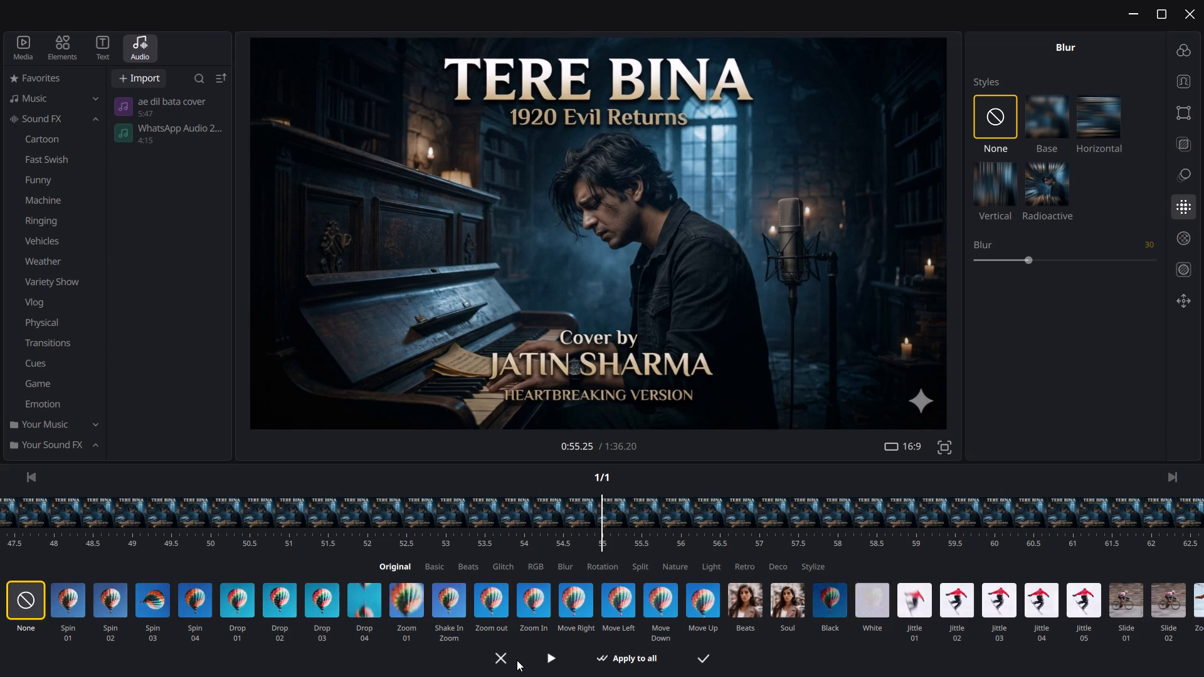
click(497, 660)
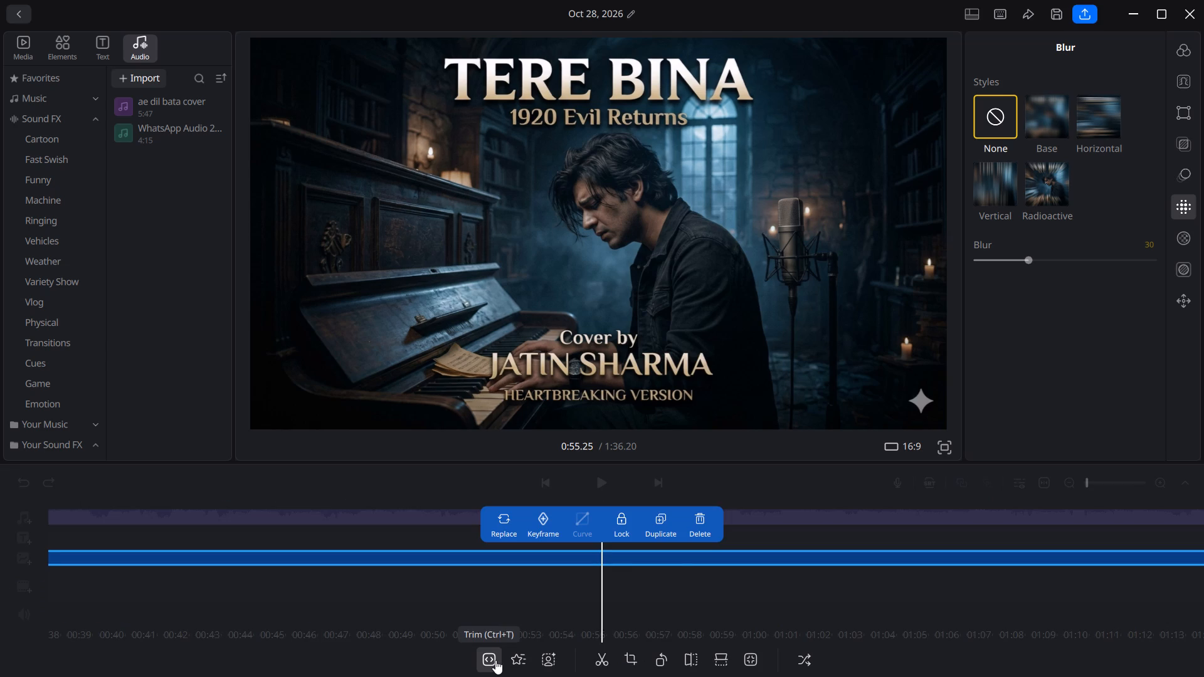
Resume playback from 0:55.25 to check the filled thumbnail in the preview.
click(604, 477)
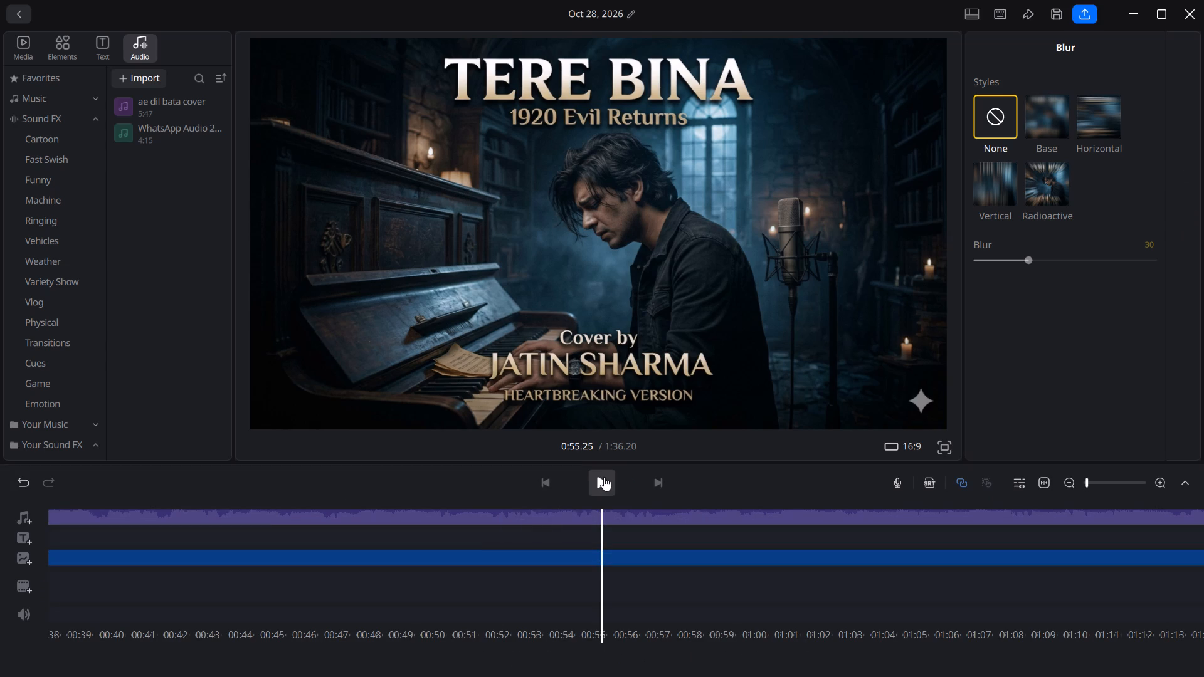
click(604, 477)
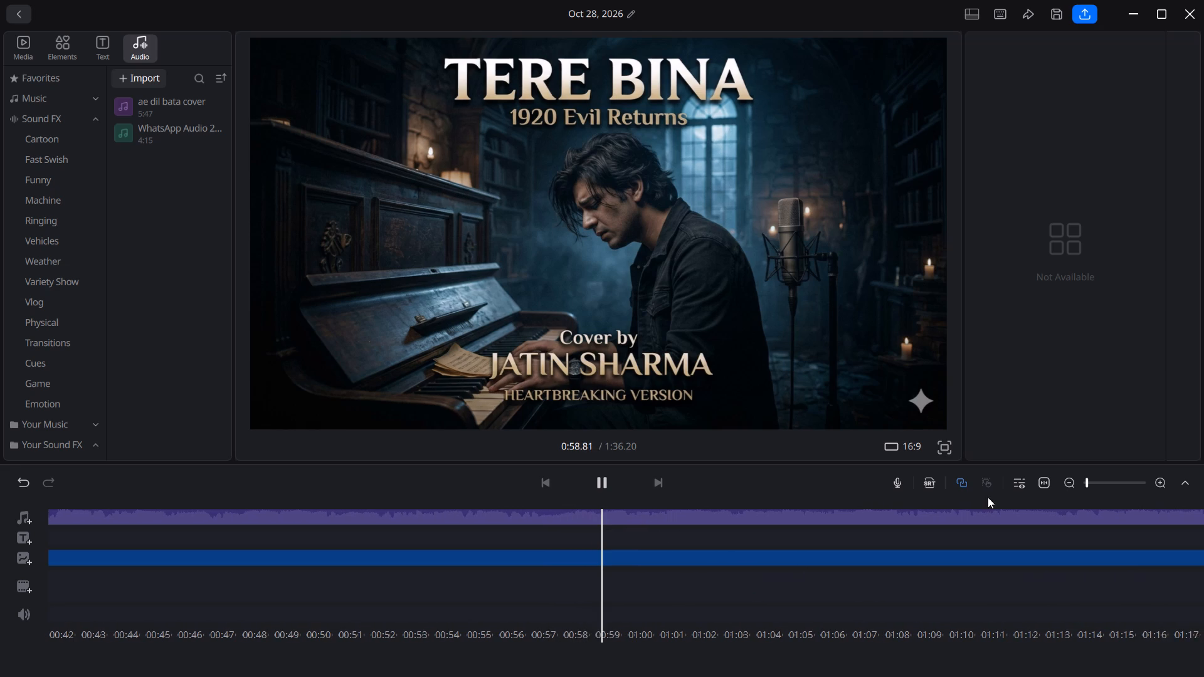
click(865, 512)
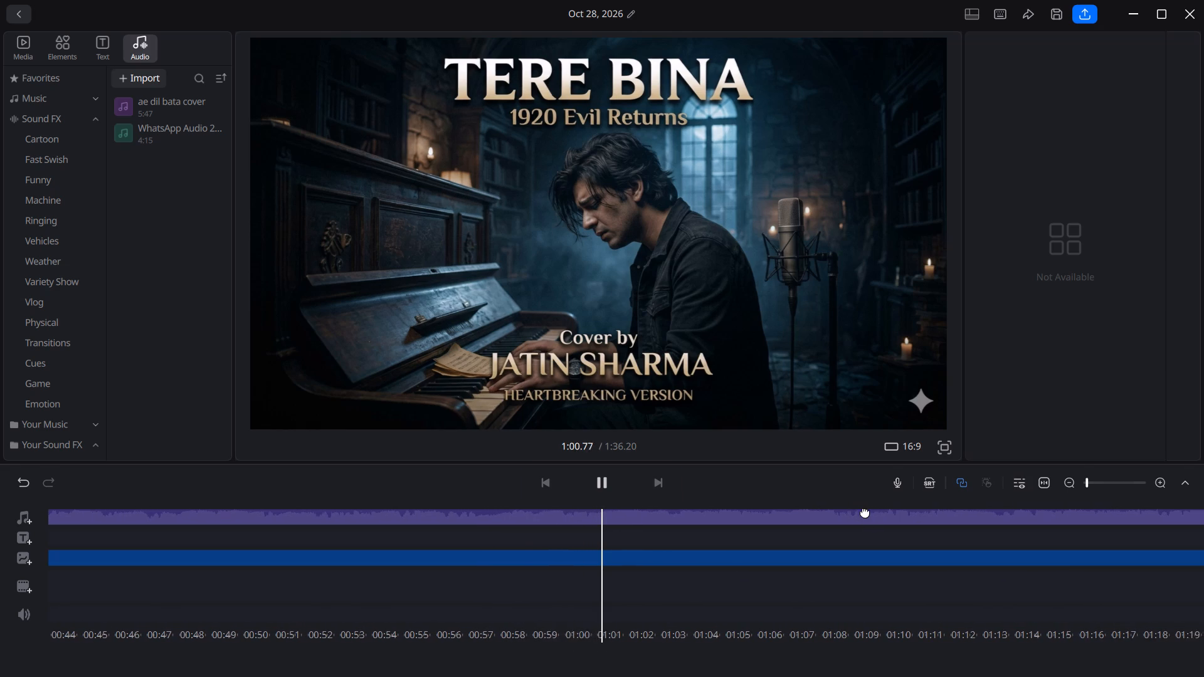
Stop playback and hide the Music Track in the timeline.
click(1023, 485)
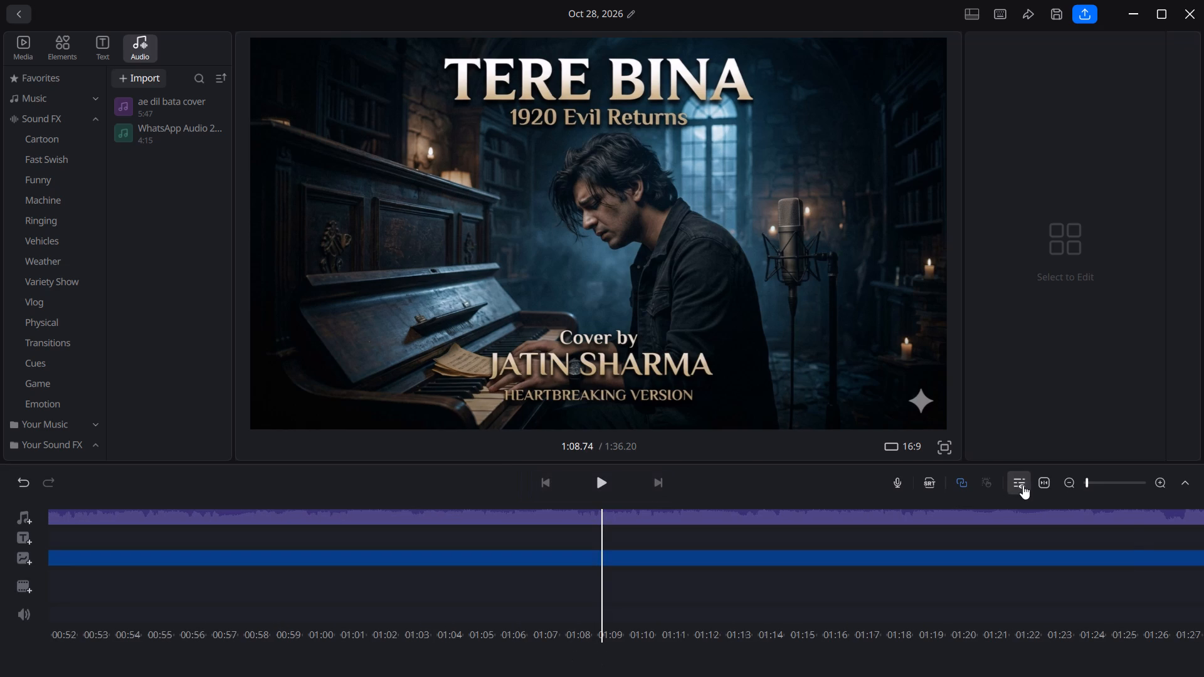
double_click(1023, 485)
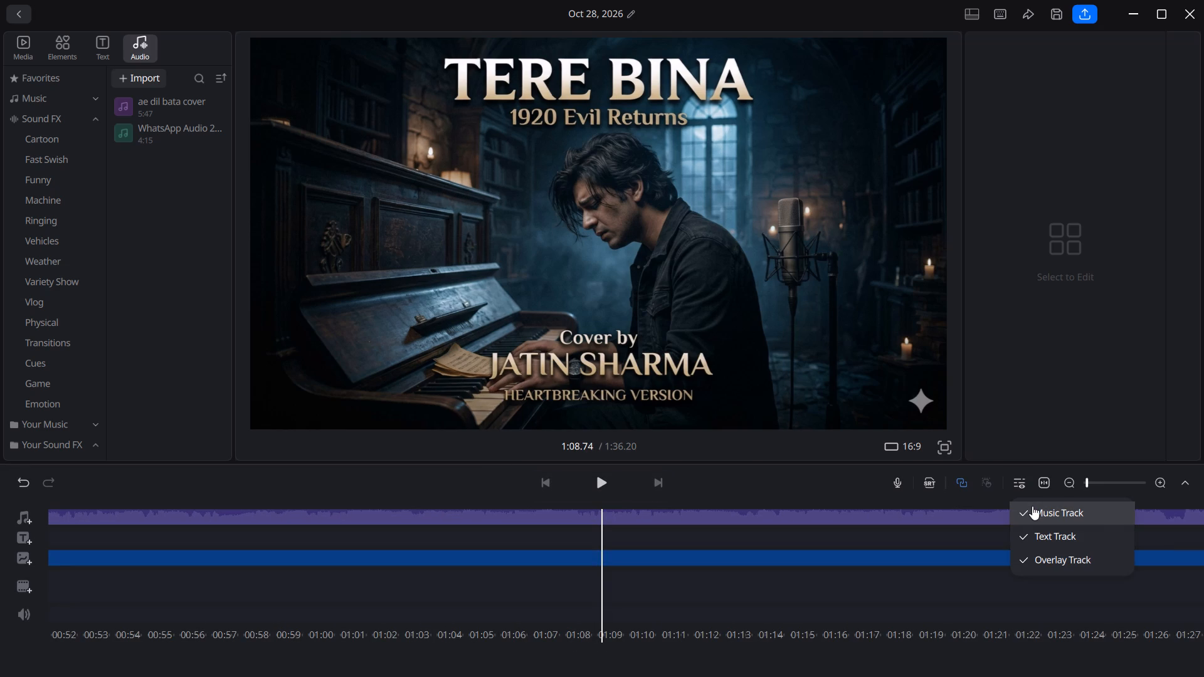
click(1032, 506)
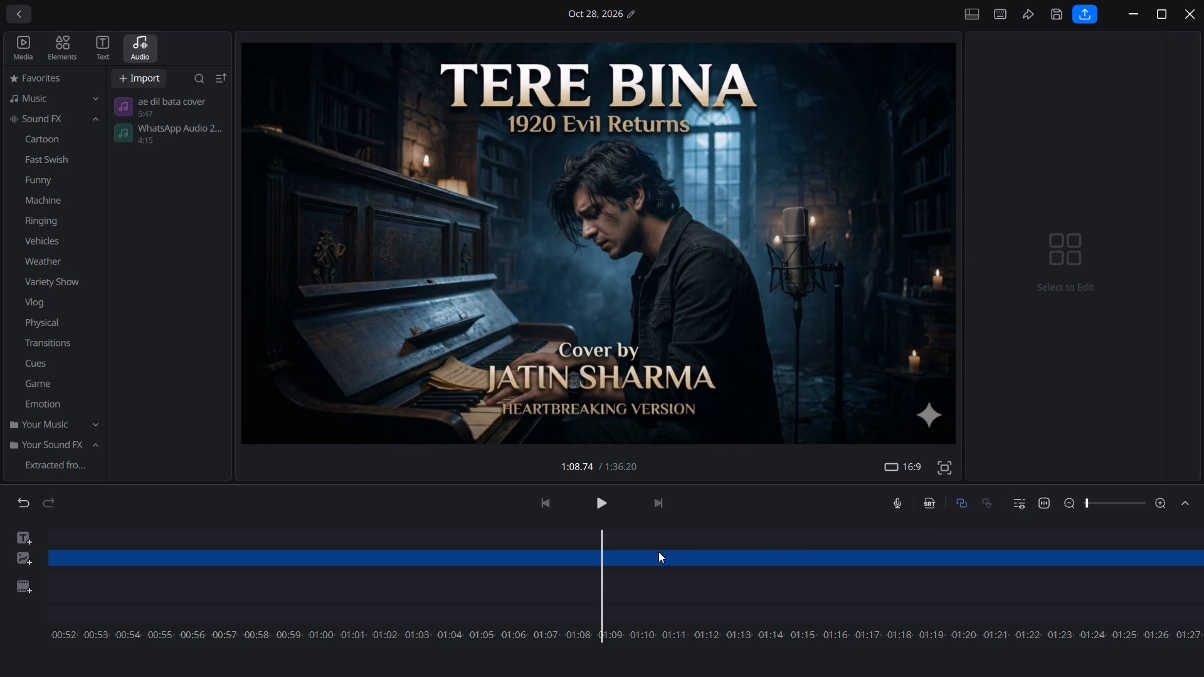
Play the project again from the start and inspect the thumbnail image, including its star-shaped watermark.
click(658, 555)
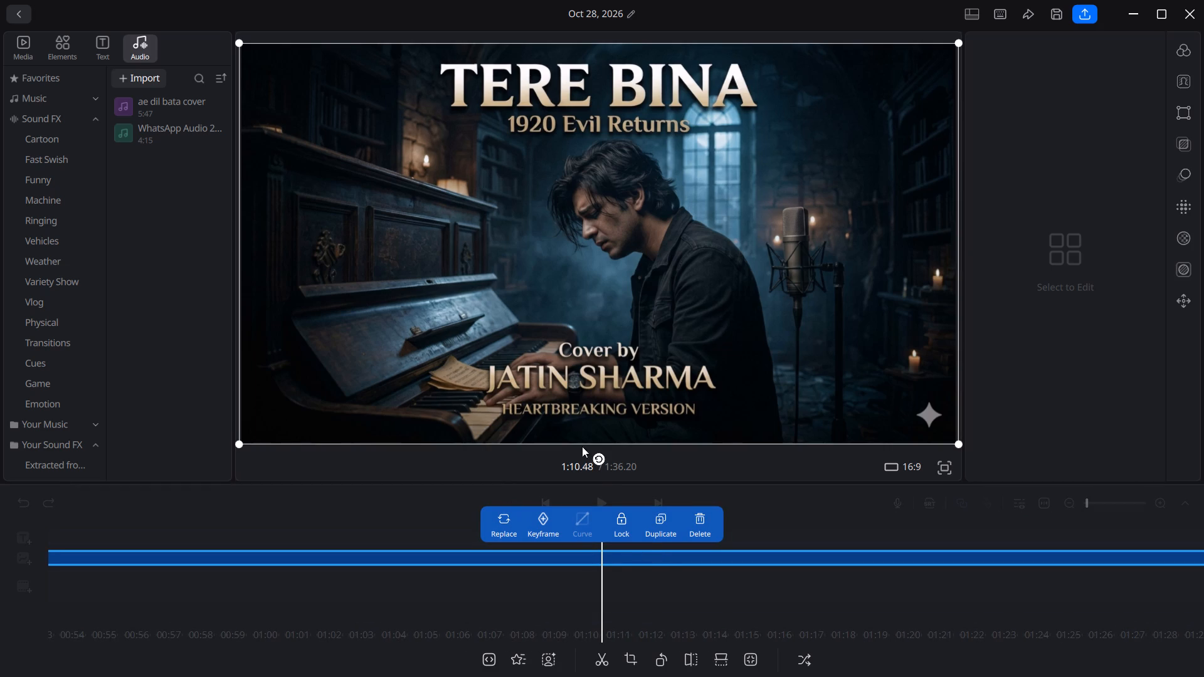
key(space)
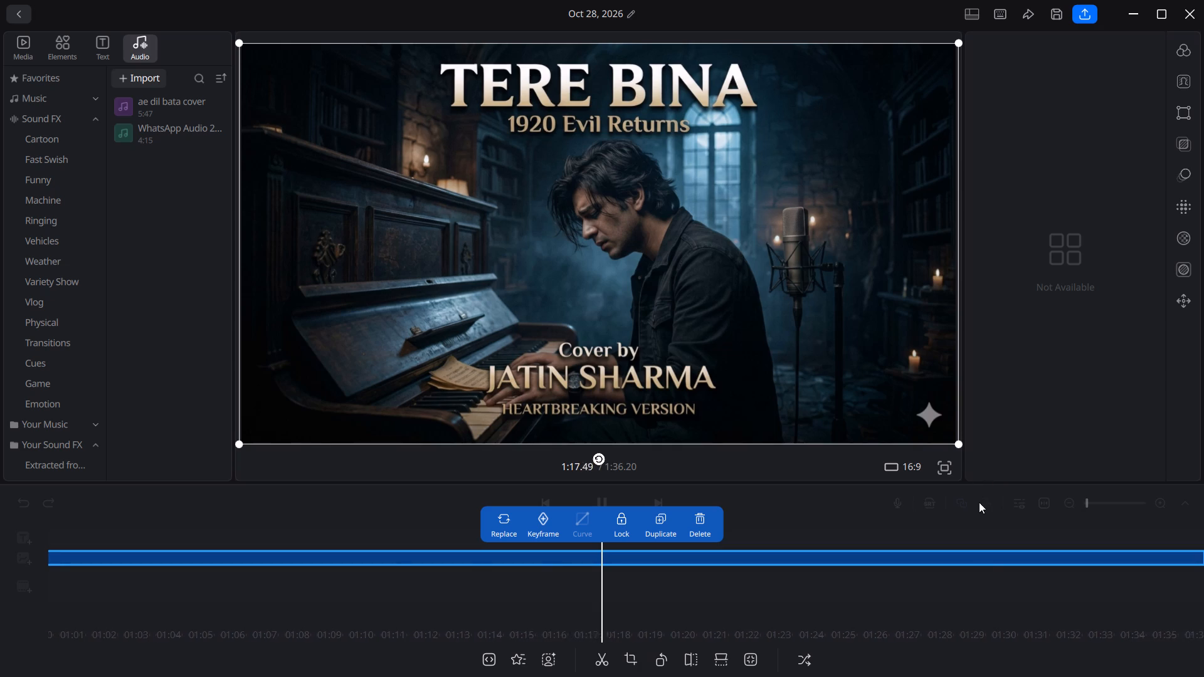
scroll(981, 578, left, 7)
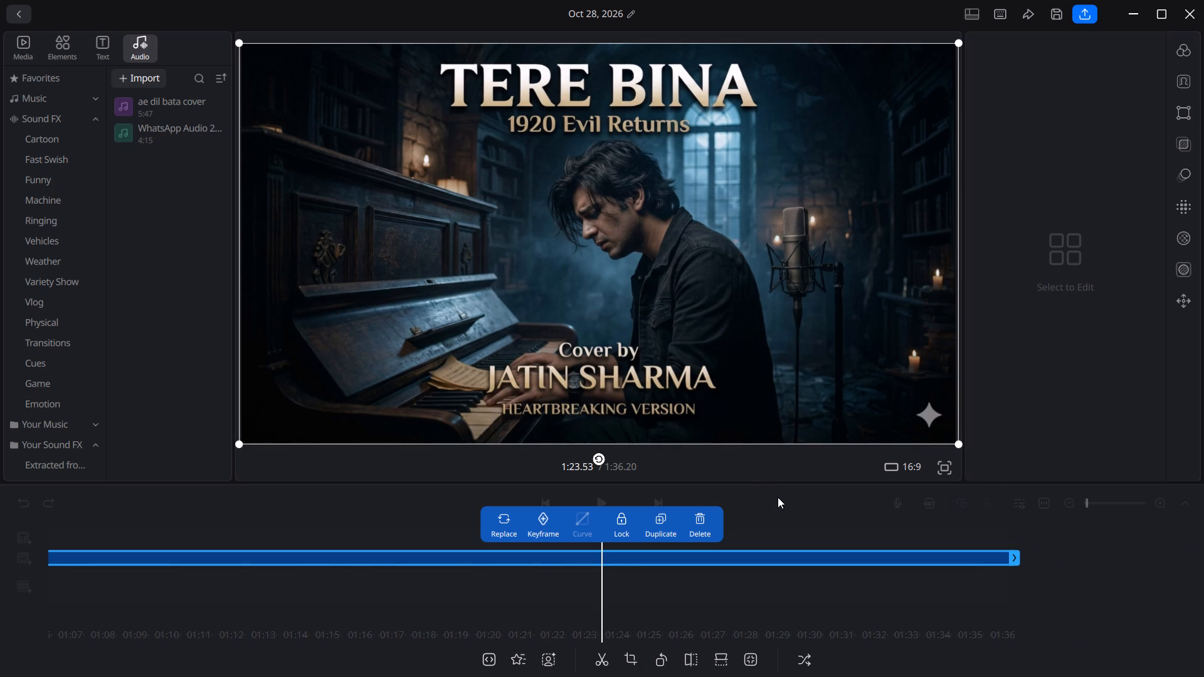
click(796, 500)
scroll(783, 534, right, 20)
scroll(783, 534, right, 9)
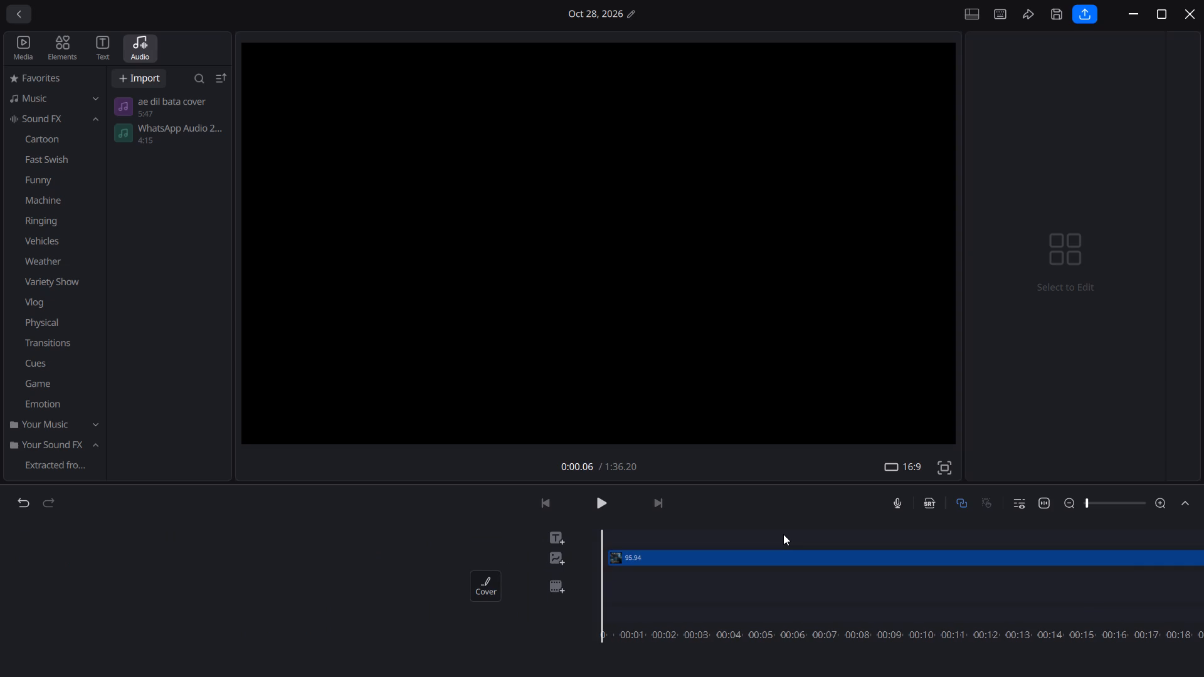
click(605, 500)
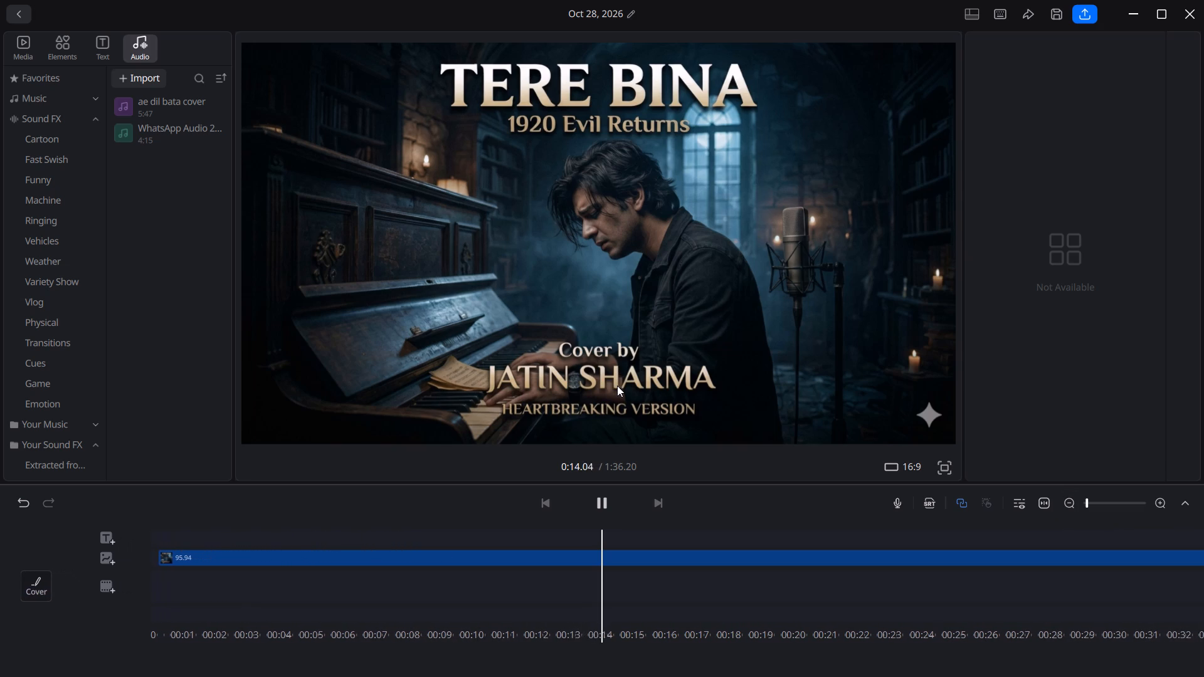
click(934, 415)
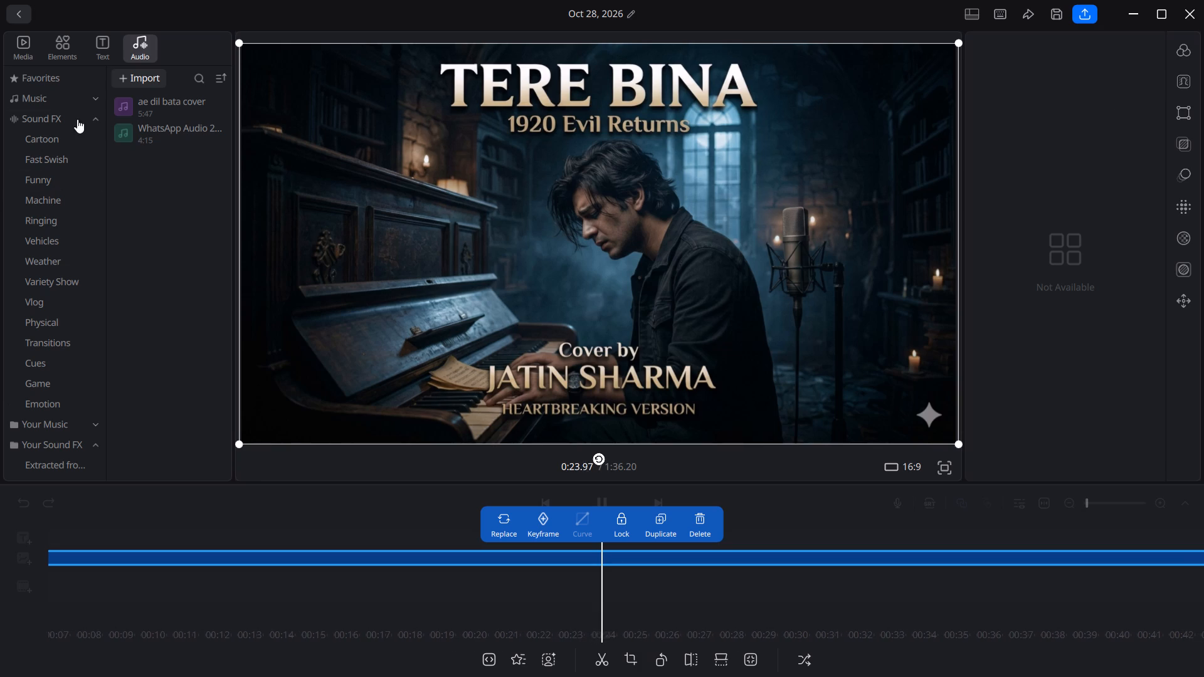
Browse the text template categories and add a Standard text from the Default set at about 0:54.
click(102, 53)
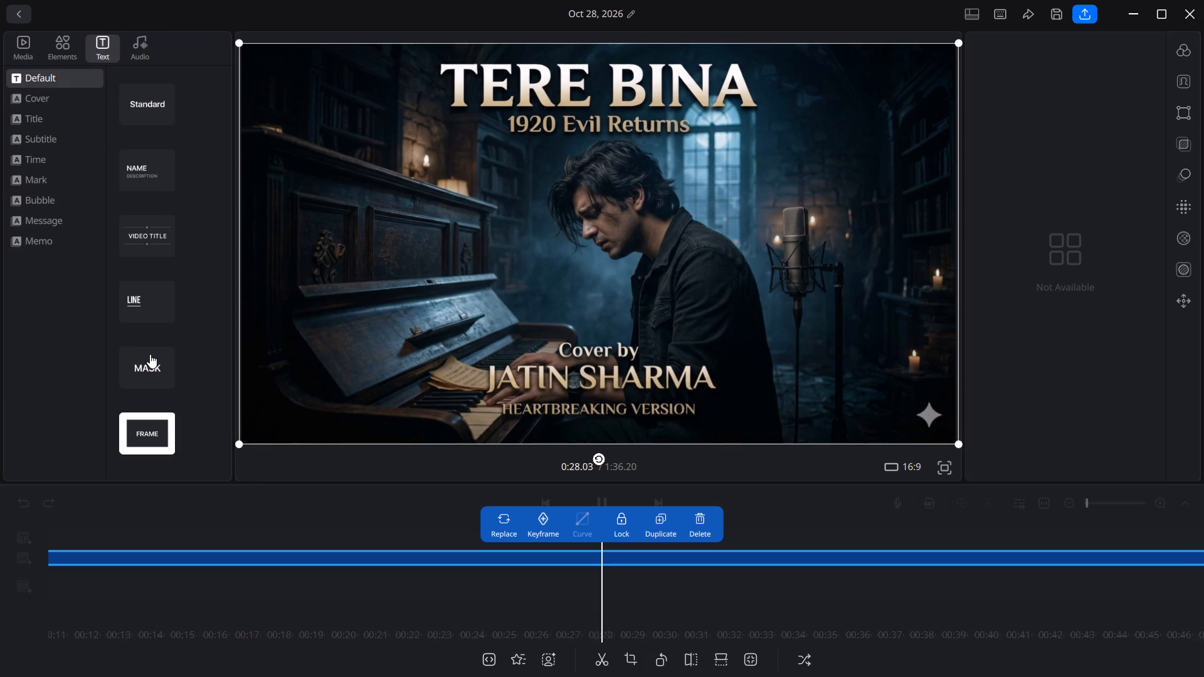
click(50, 101)
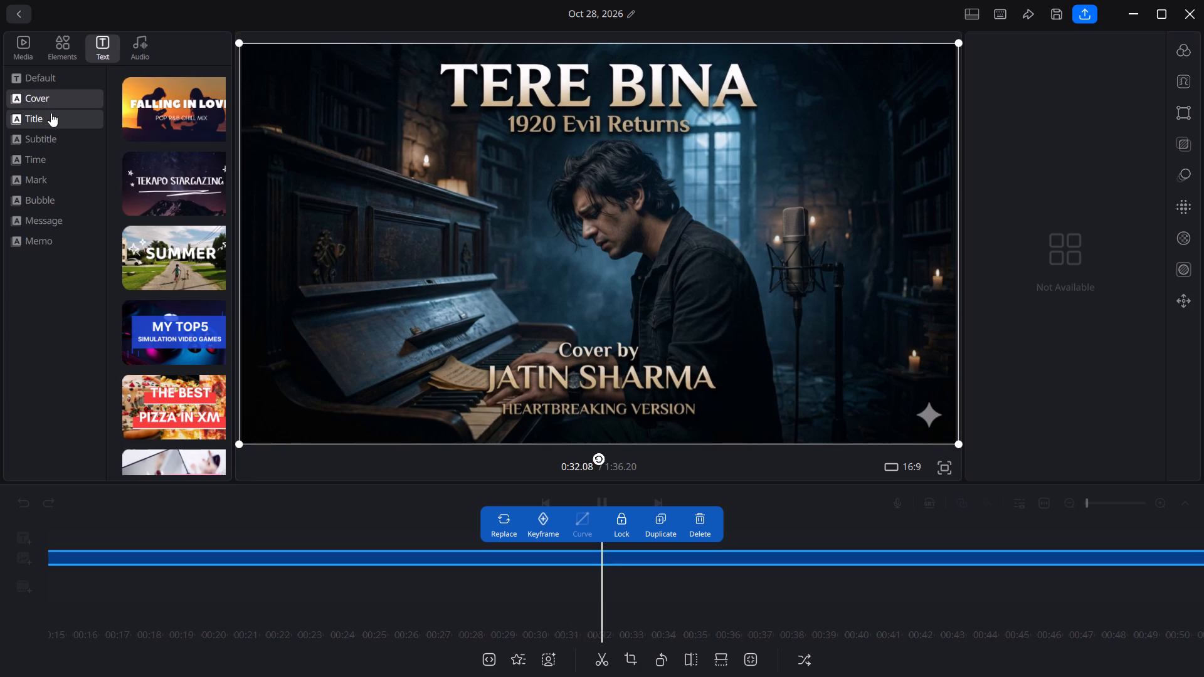
click(50, 127)
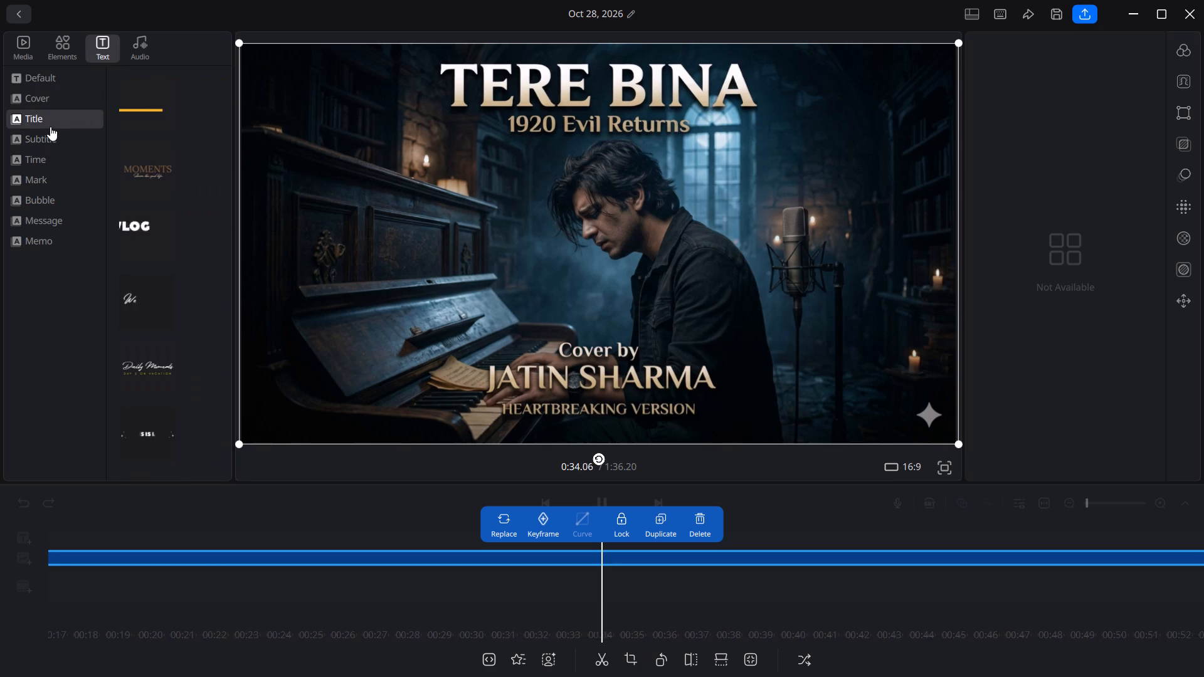
click(50, 140)
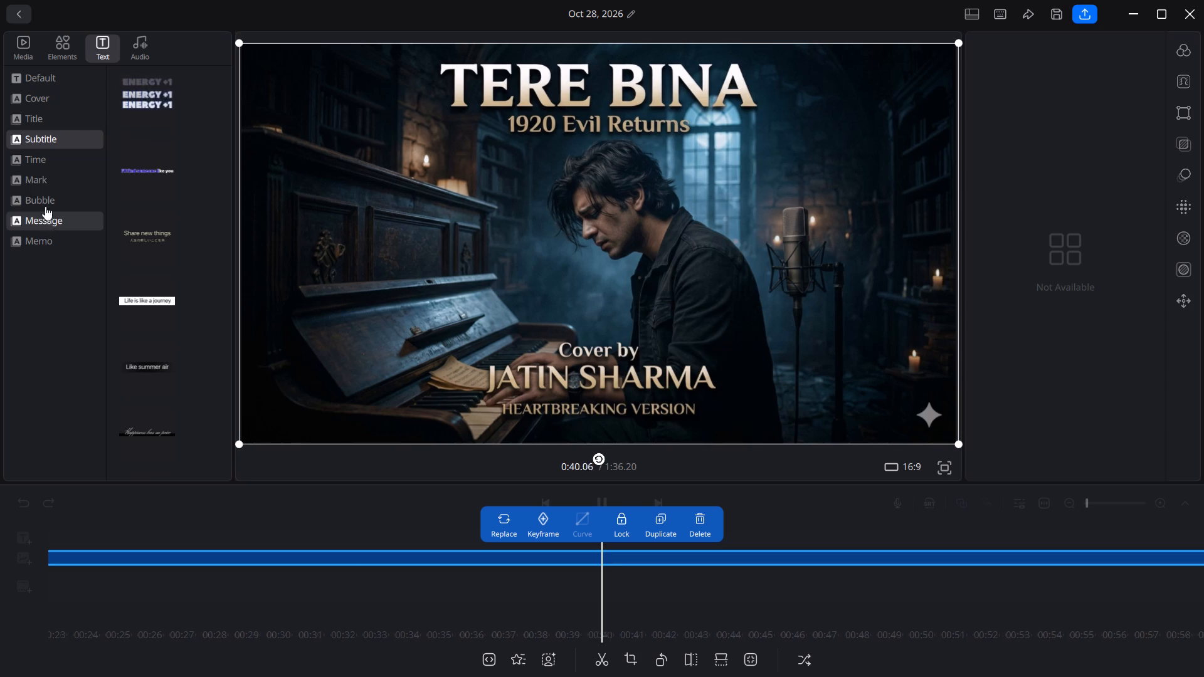
click(48, 181)
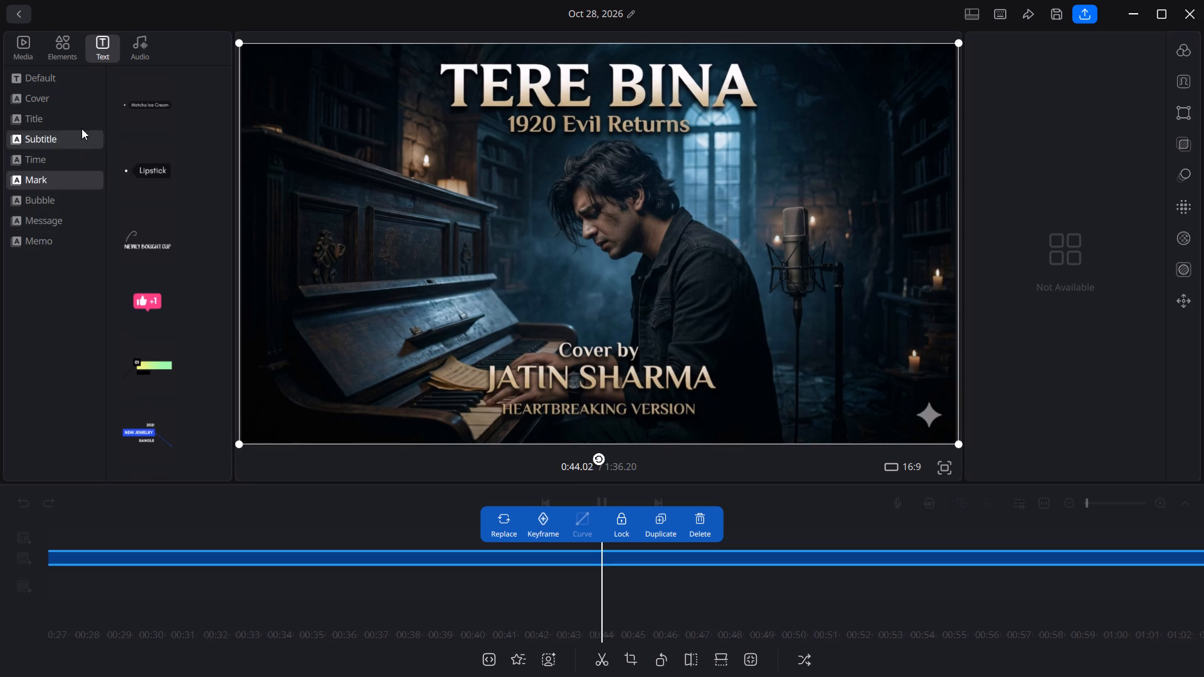
scroll(72, 98, down, 1)
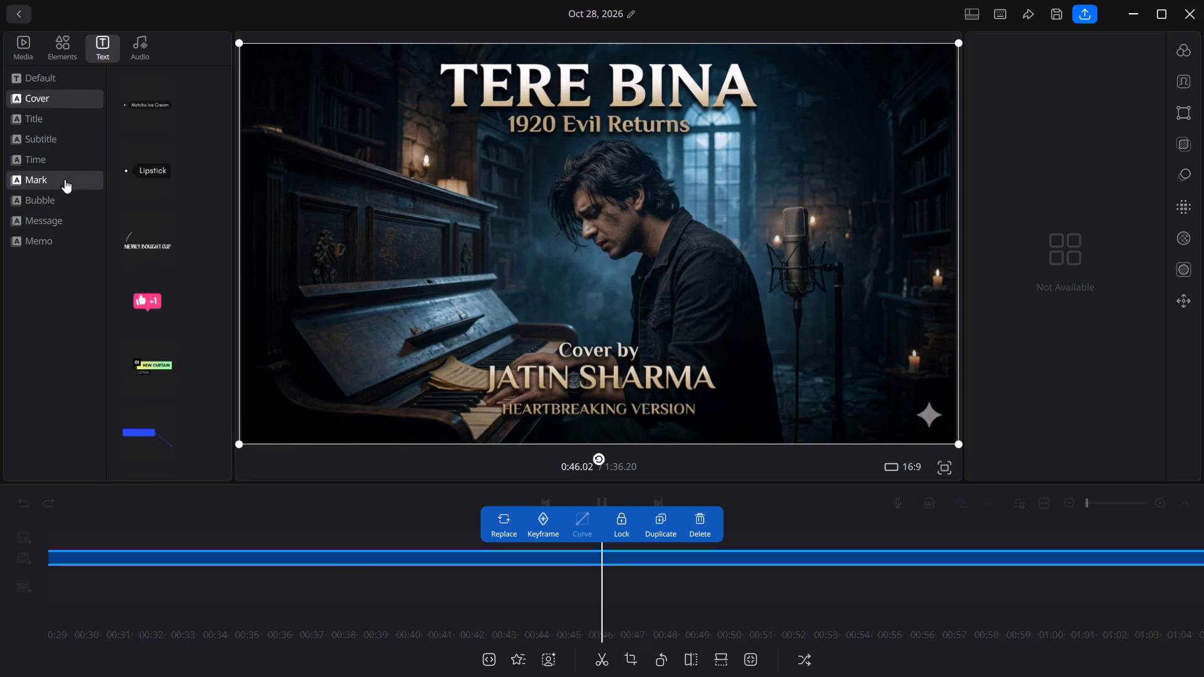
click(59, 233)
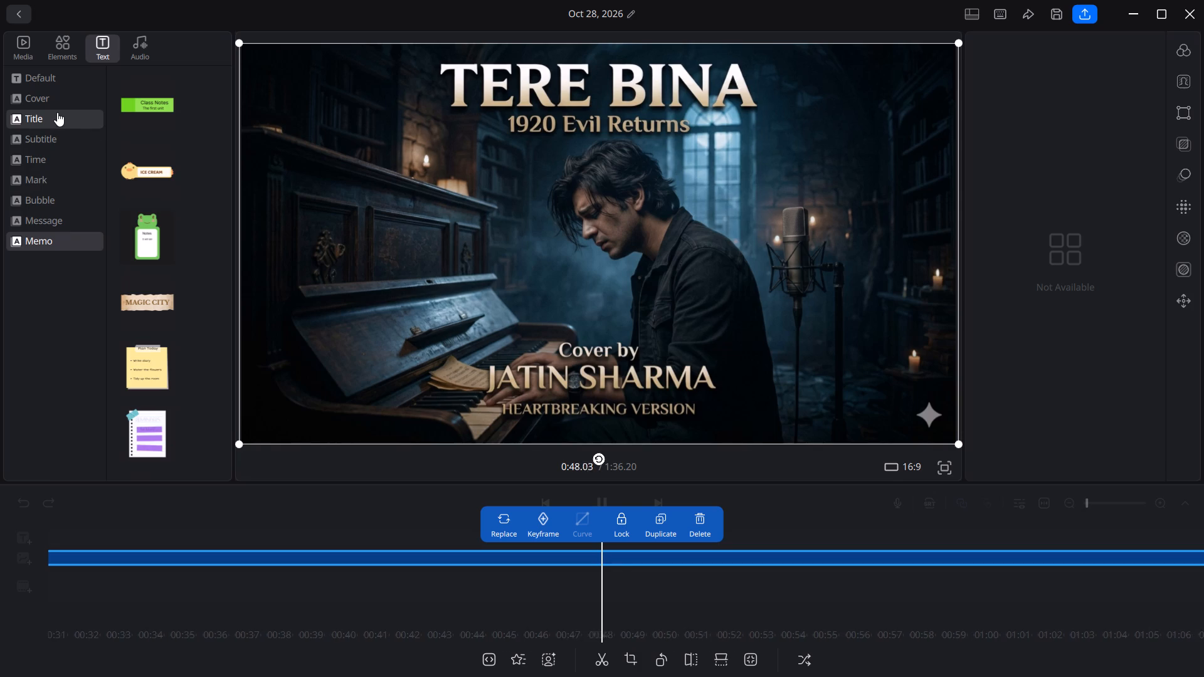
click(57, 112)
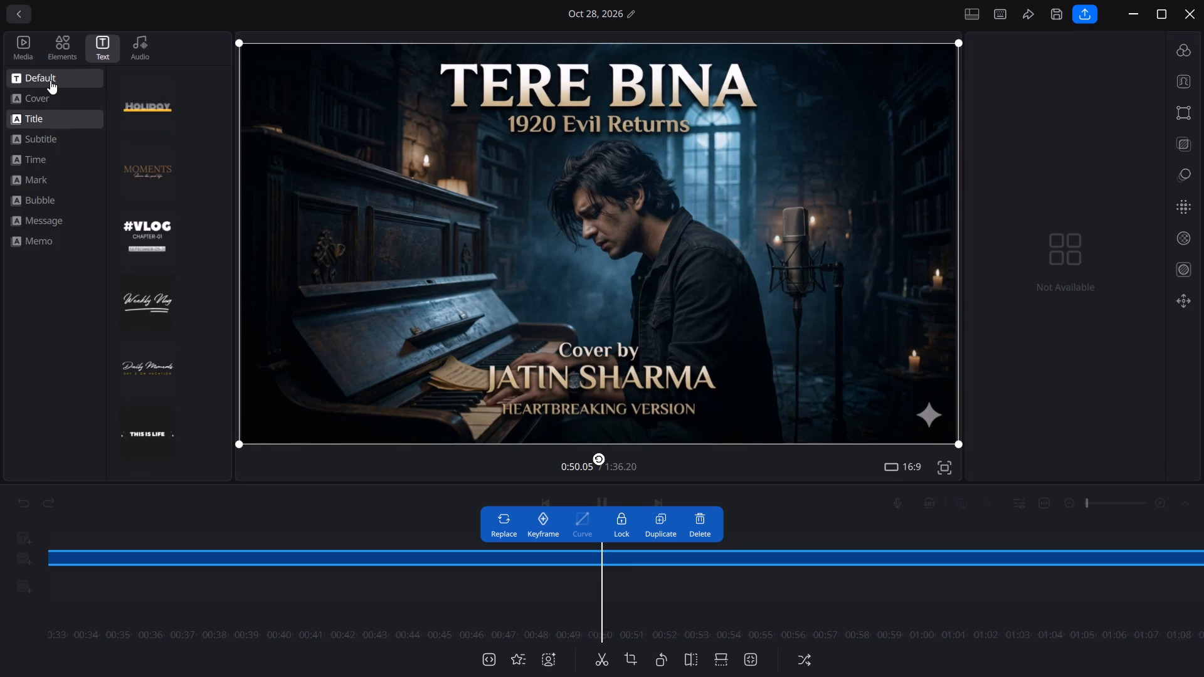
click(50, 80)
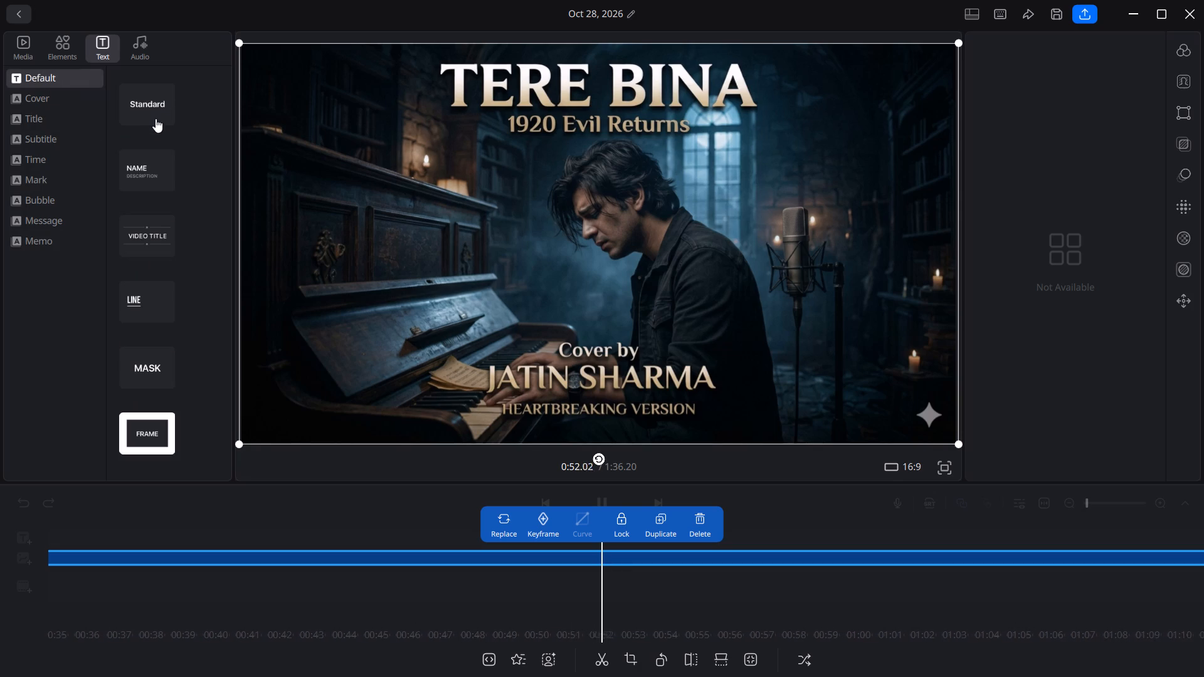
click(152, 106)
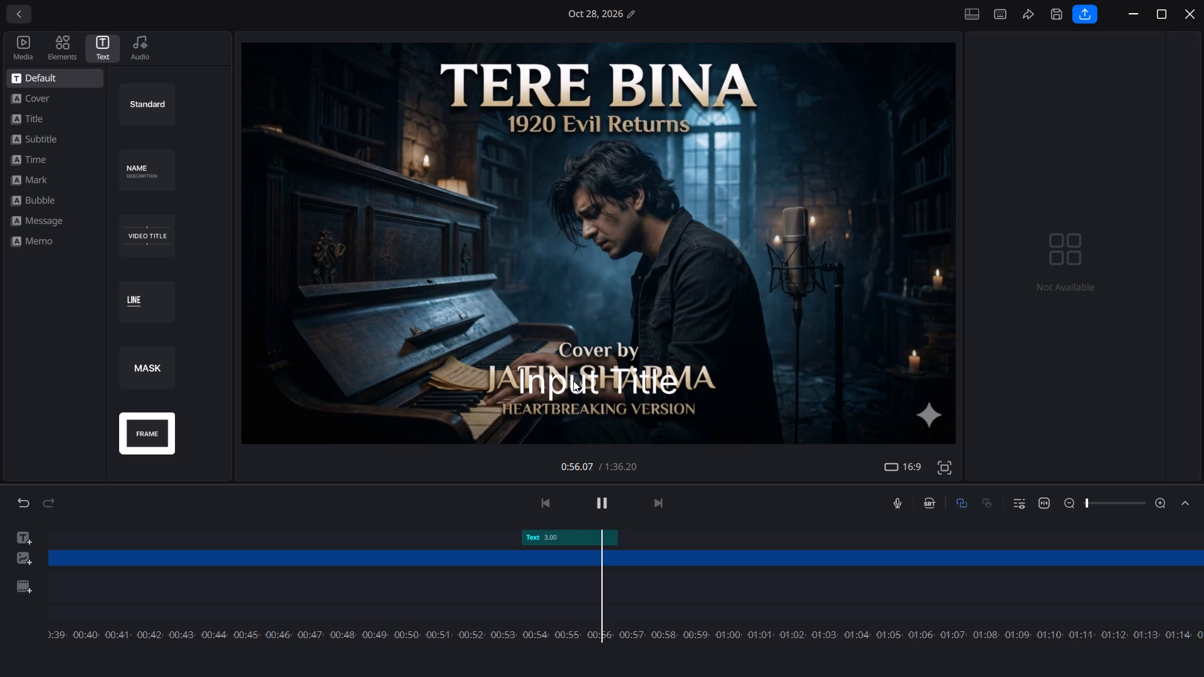
Try to move the Input Title text sideways across the picture in the preview.
drag(573, 380, 694, 391)
click(694, 391)
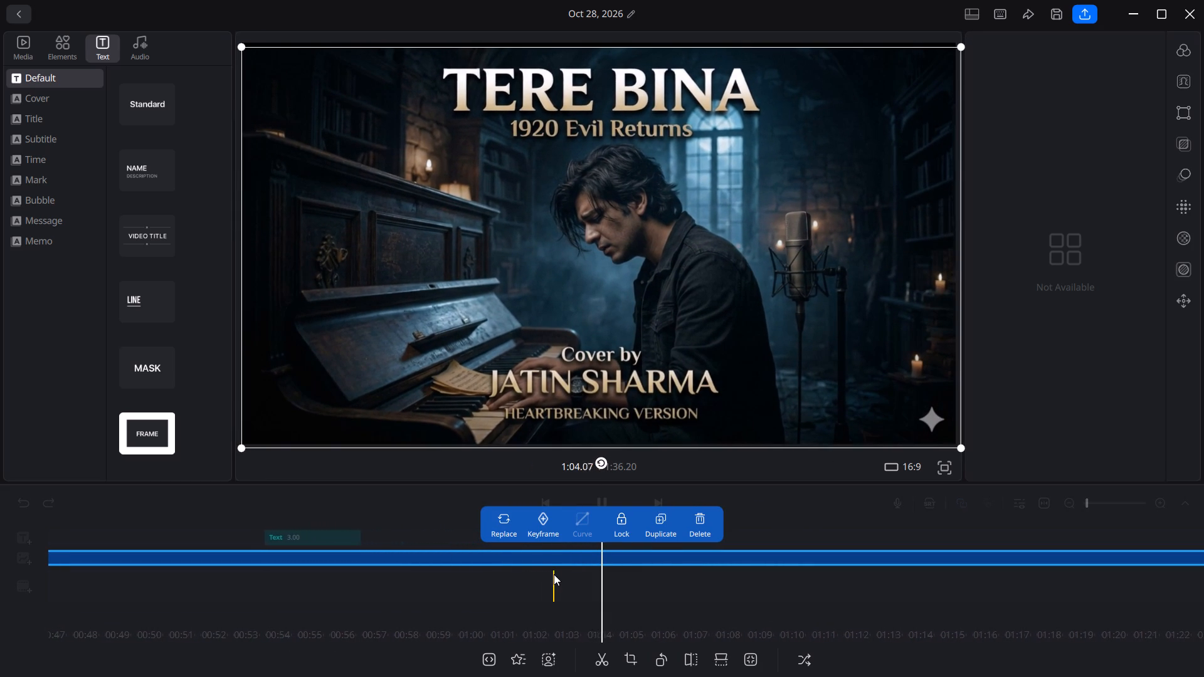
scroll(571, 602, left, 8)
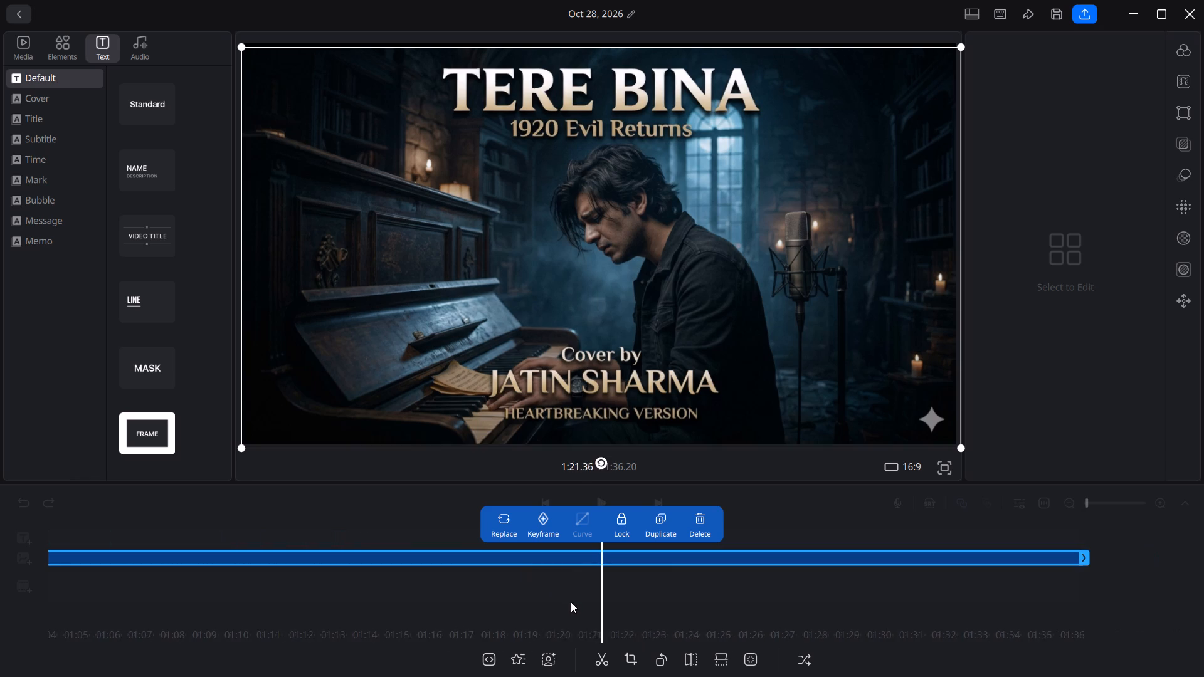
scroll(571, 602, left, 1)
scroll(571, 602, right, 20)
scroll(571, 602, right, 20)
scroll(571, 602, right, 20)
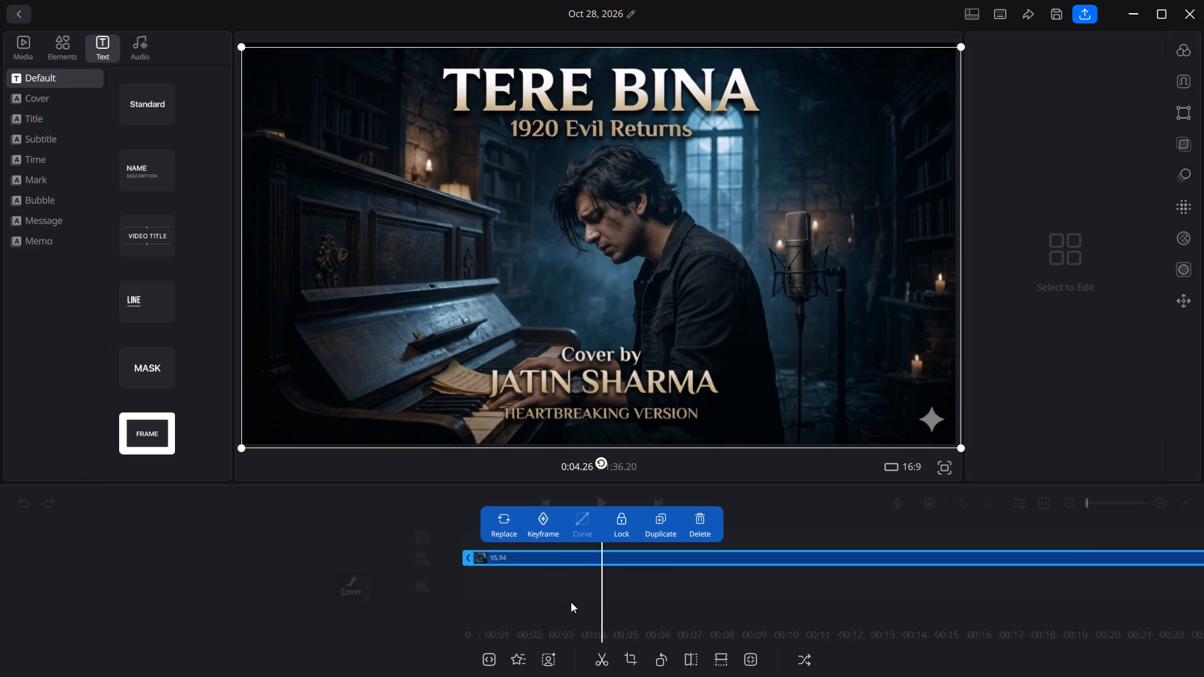
Shrink the Input Title text at about 0:54 to roughly half size and place it over the star-shaped watermark in the picture's lower-right corner.
scroll(571, 602, right, 6)
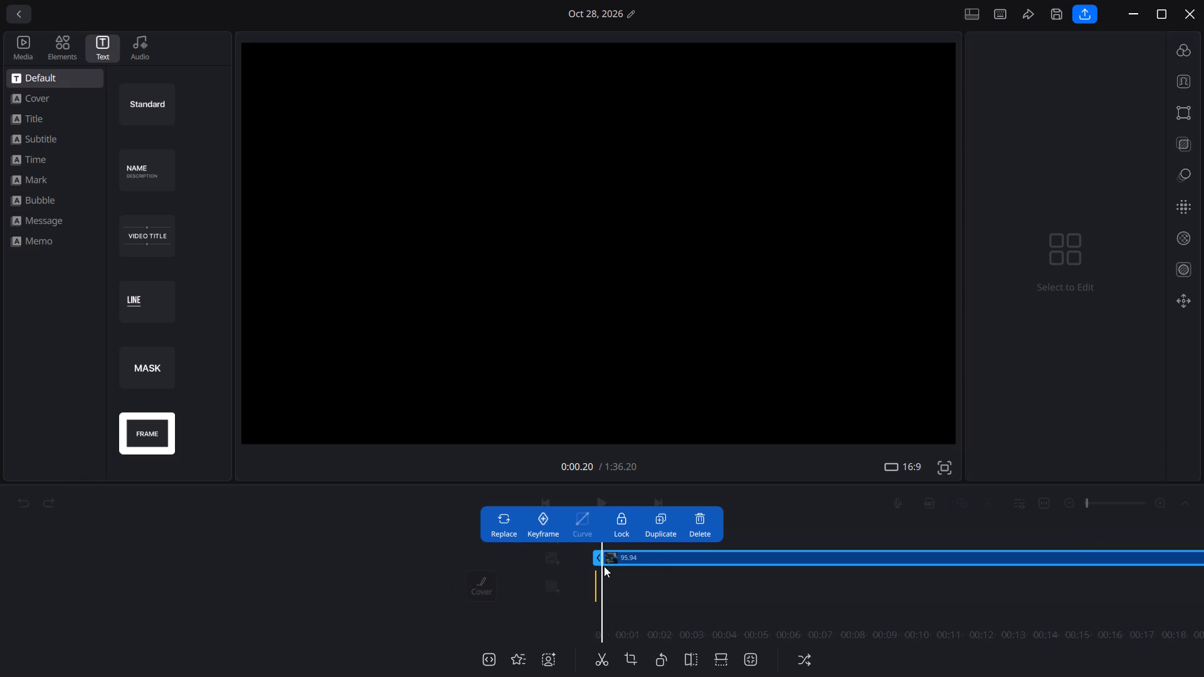
scroll(753, 589, left, 15)
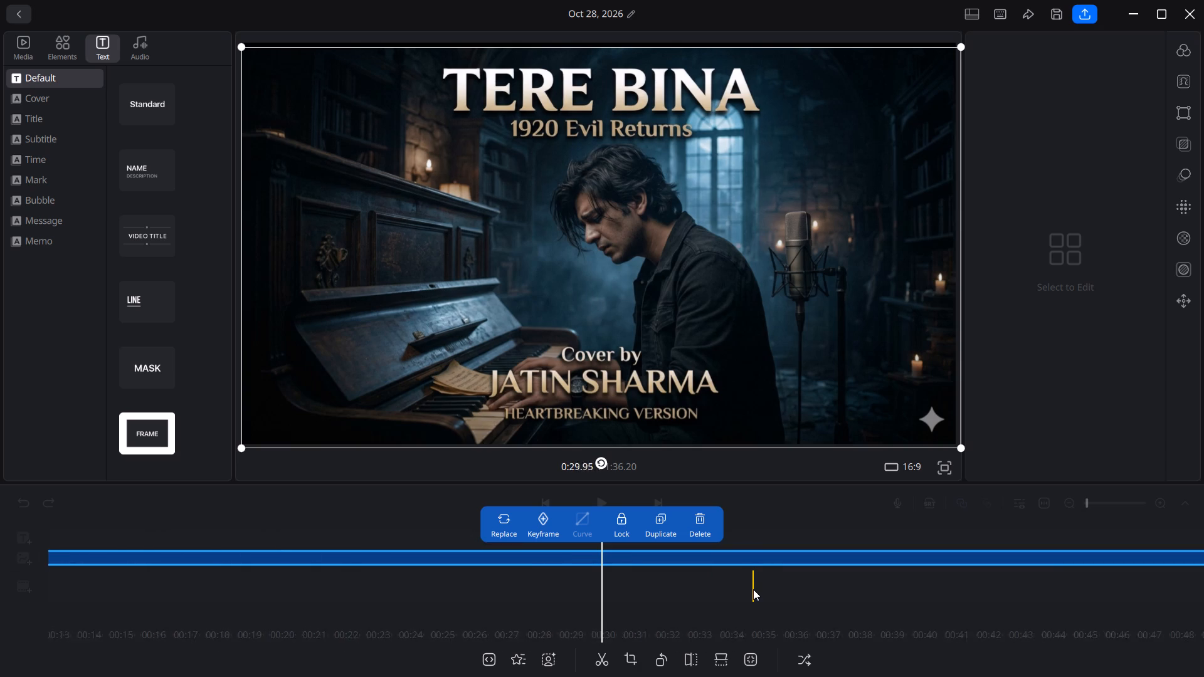
scroll(753, 589, left, 6)
click(866, 540)
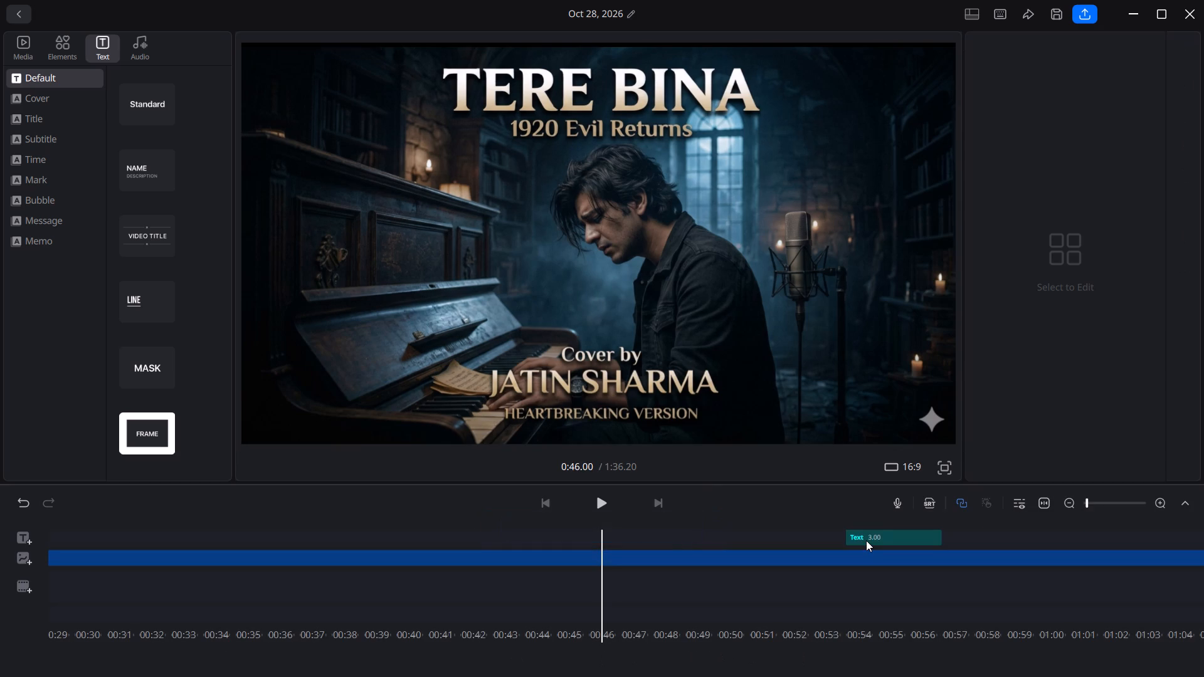
click(866, 540)
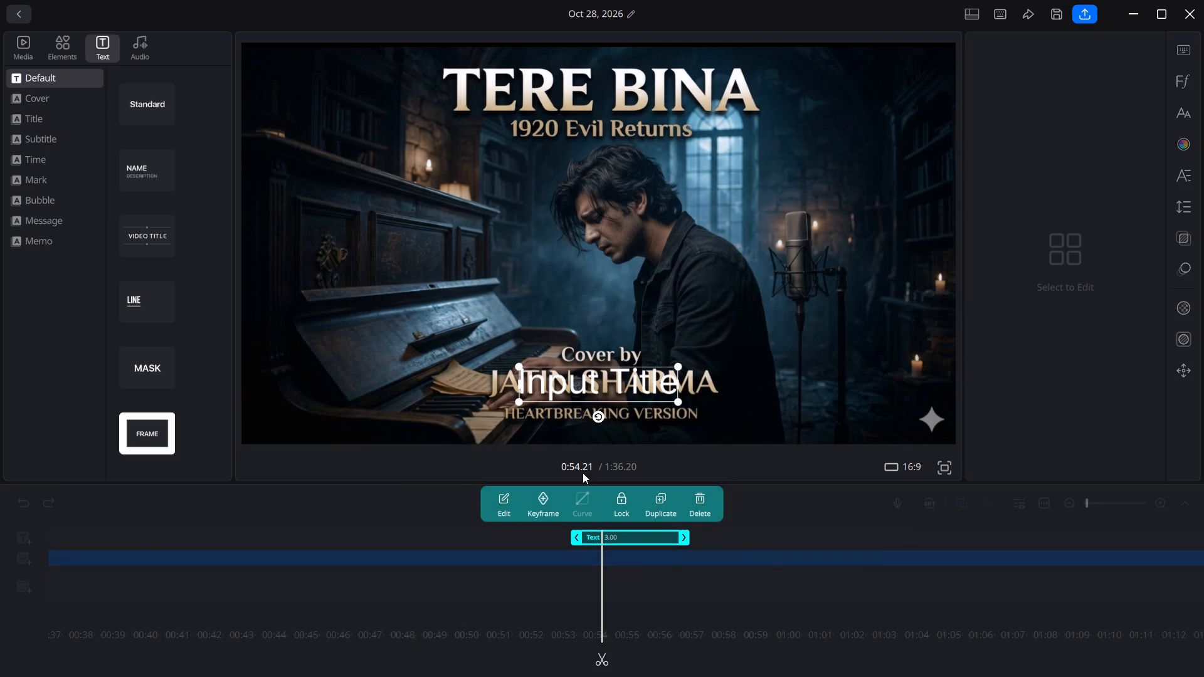
click(499, 495)
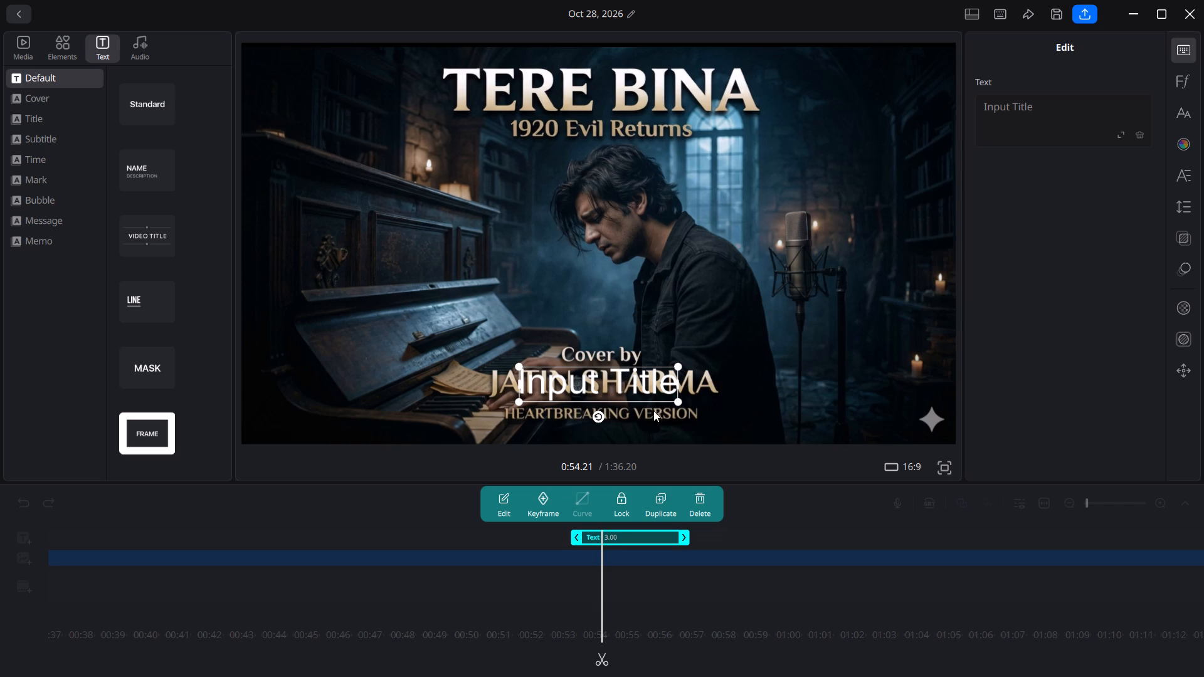
drag(610, 379, 882, 412)
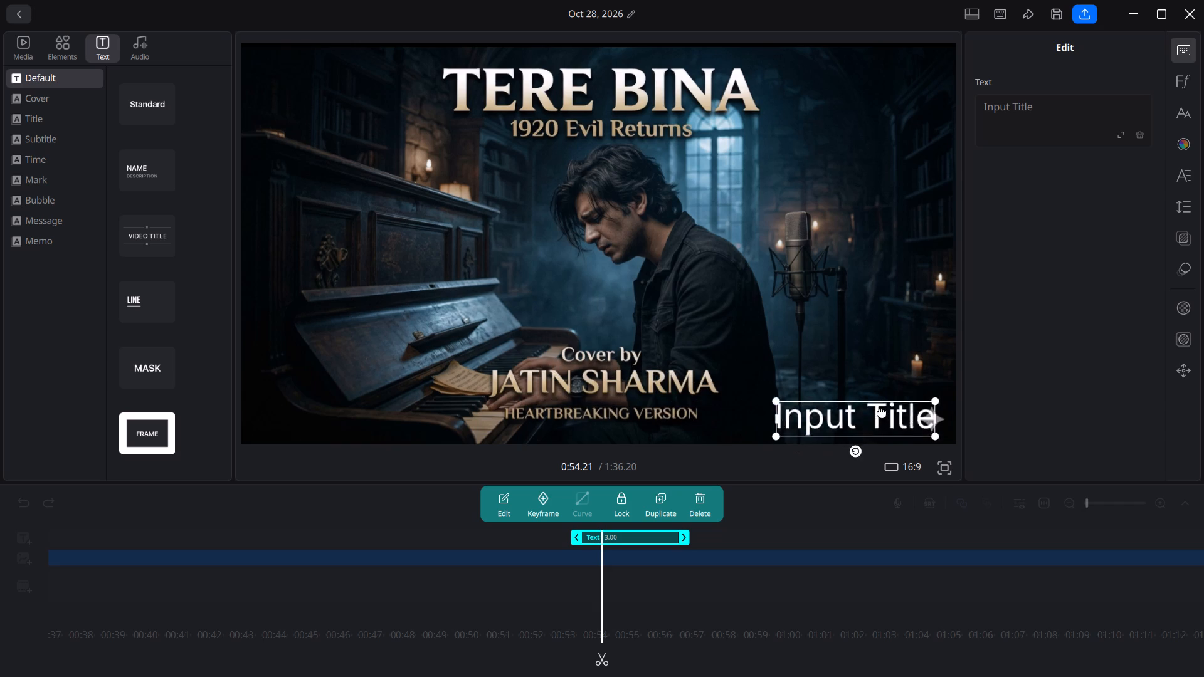
drag(882, 412, 867, 411)
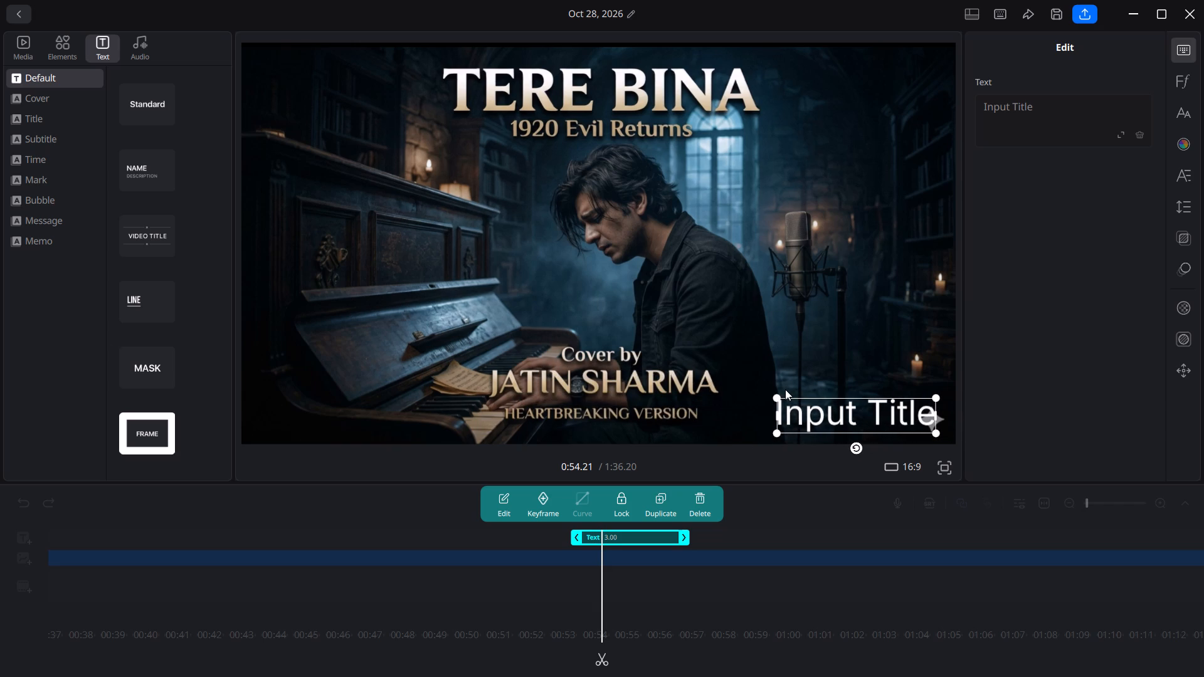
drag(776, 399, 862, 397)
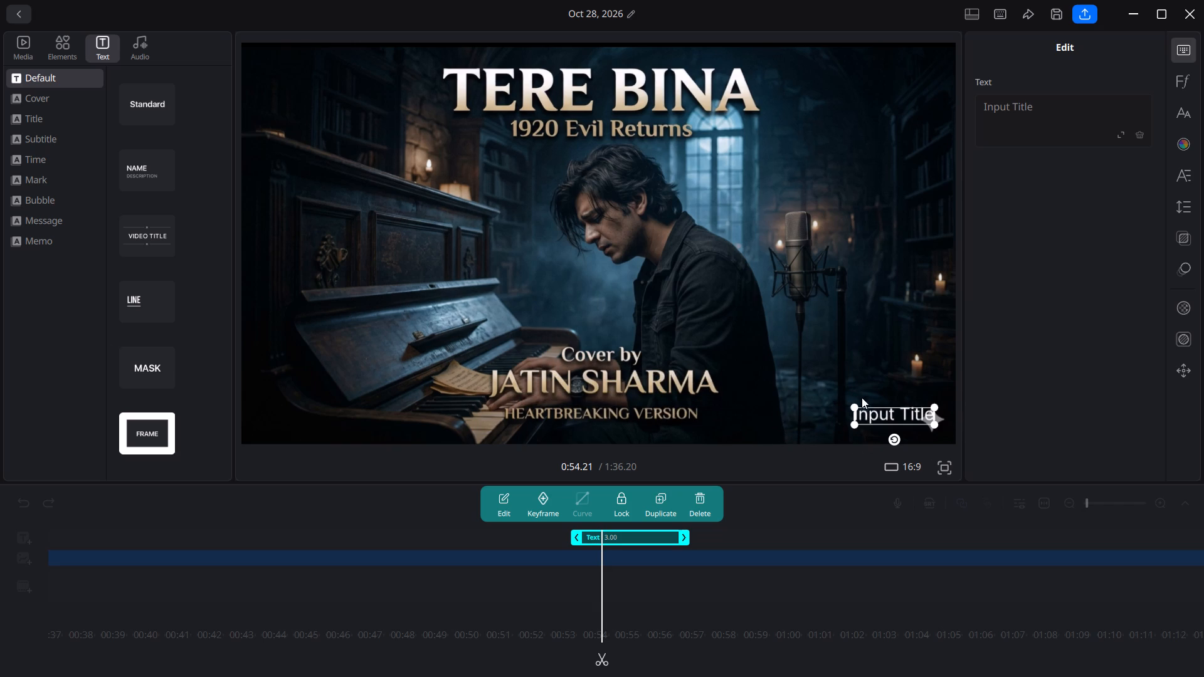
drag(879, 412, 904, 418)
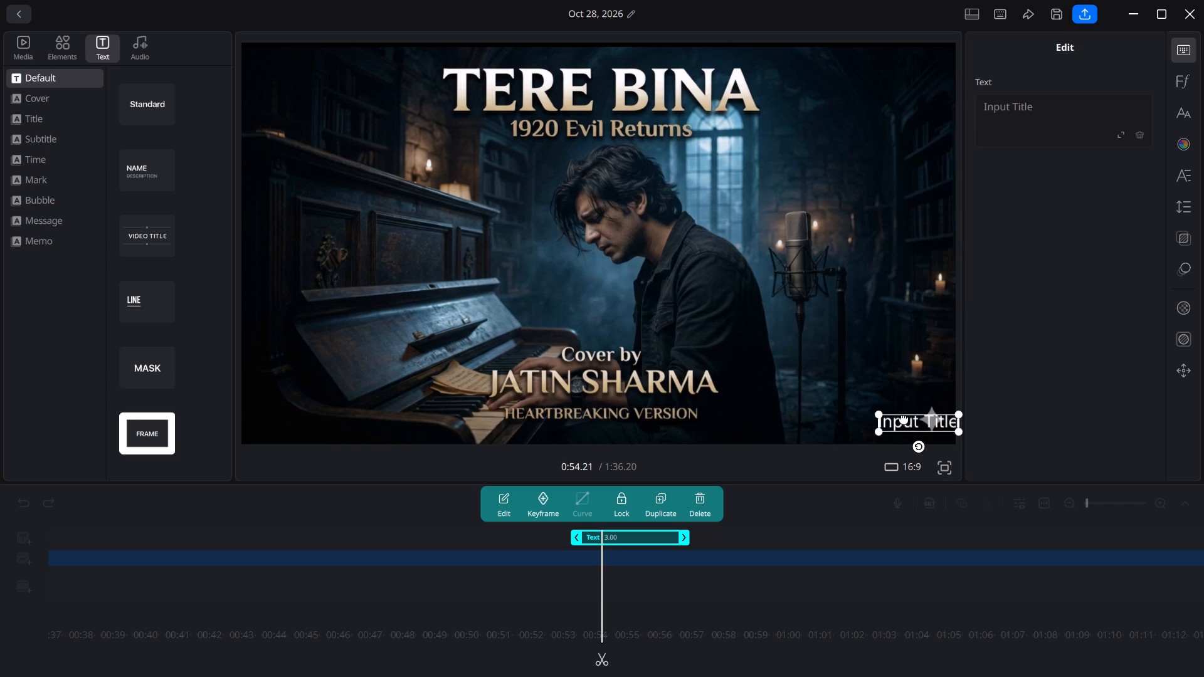
drag(904, 418, 898, 416)
click(938, 421)
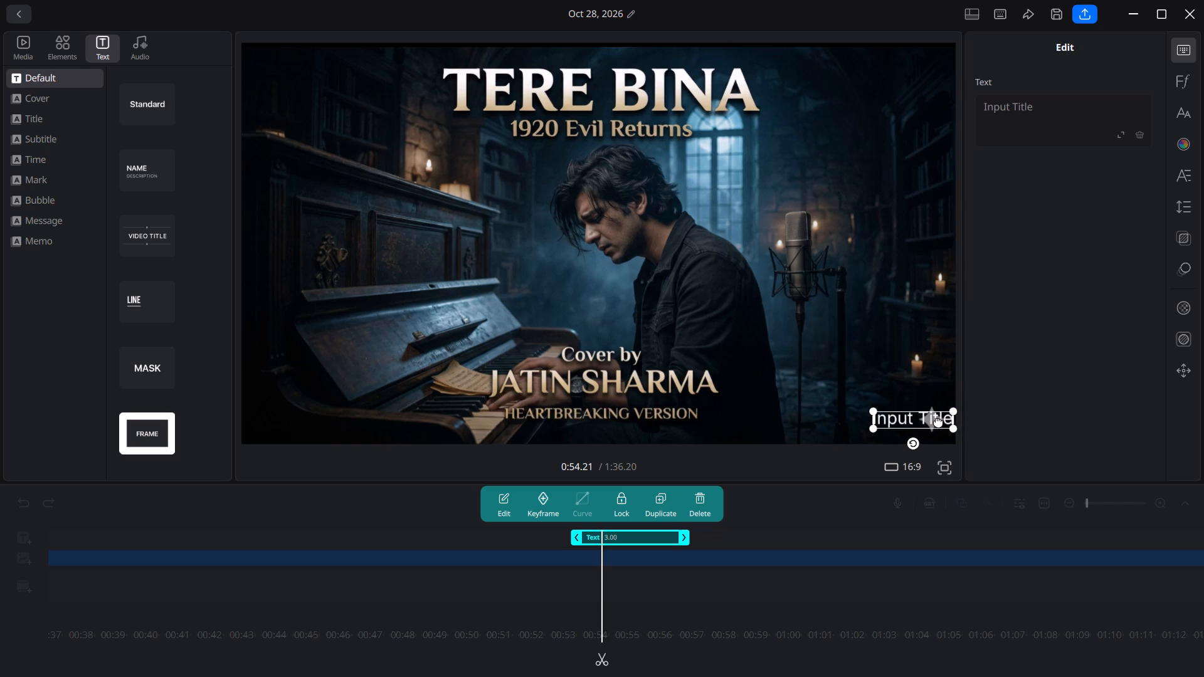
Apply the preset style with white letters on a black background to the Input Title text.
click(1069, 113)
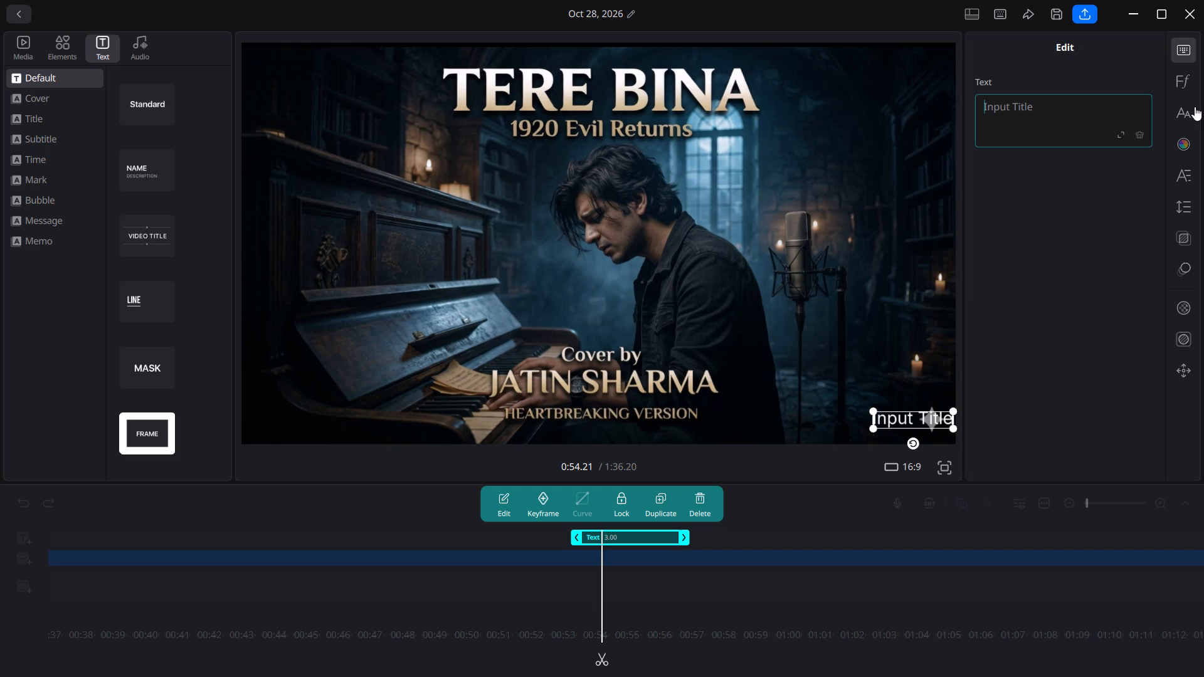
click(1190, 144)
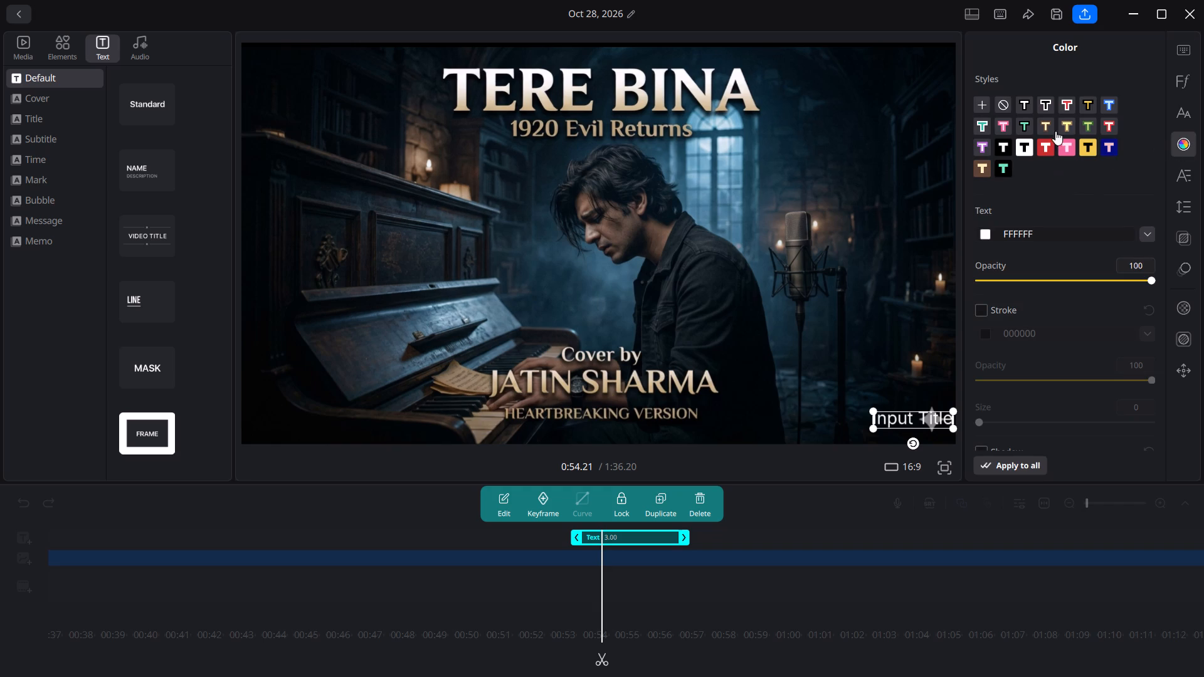
click(1010, 151)
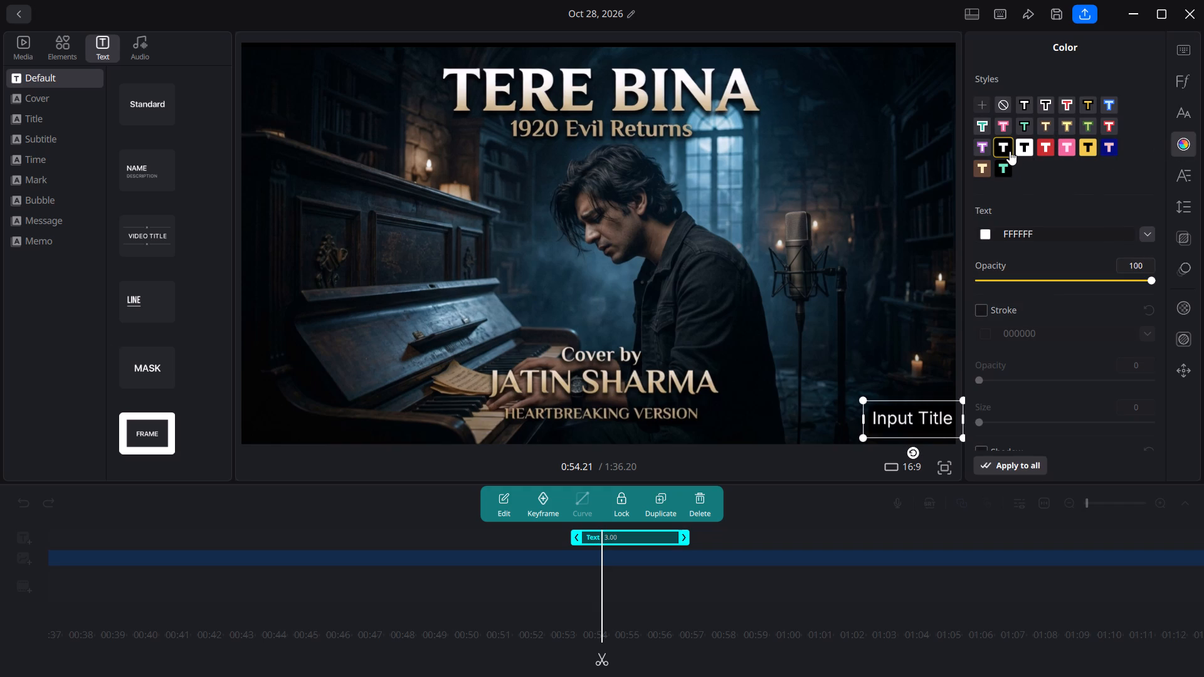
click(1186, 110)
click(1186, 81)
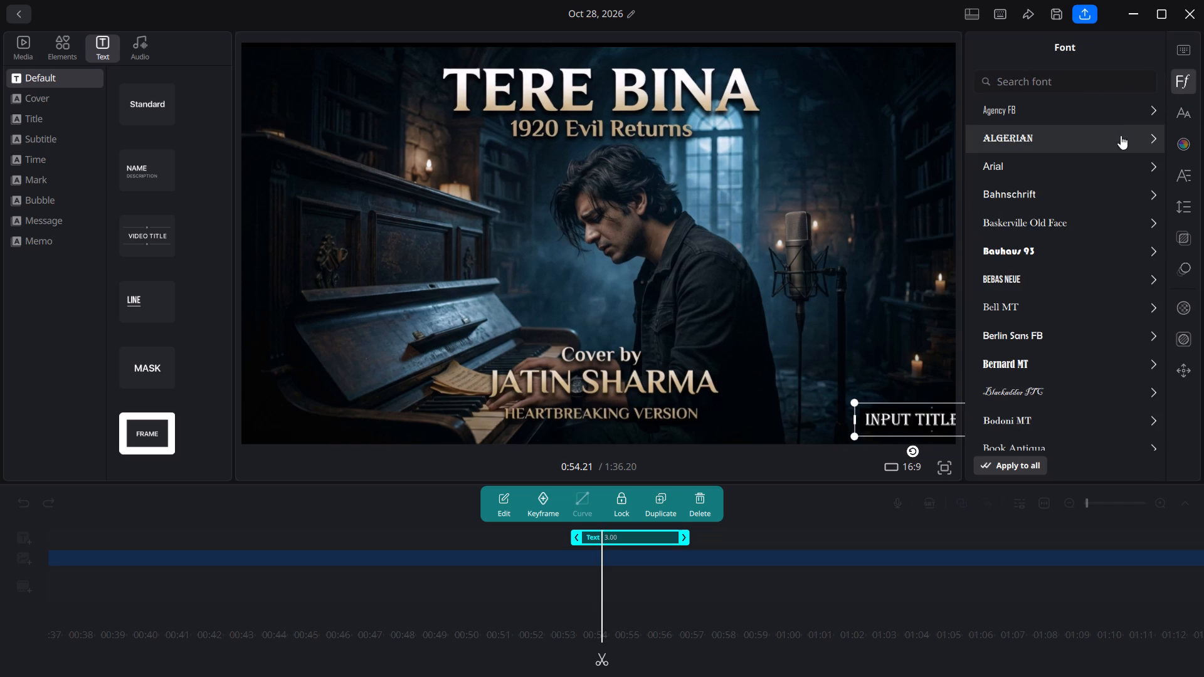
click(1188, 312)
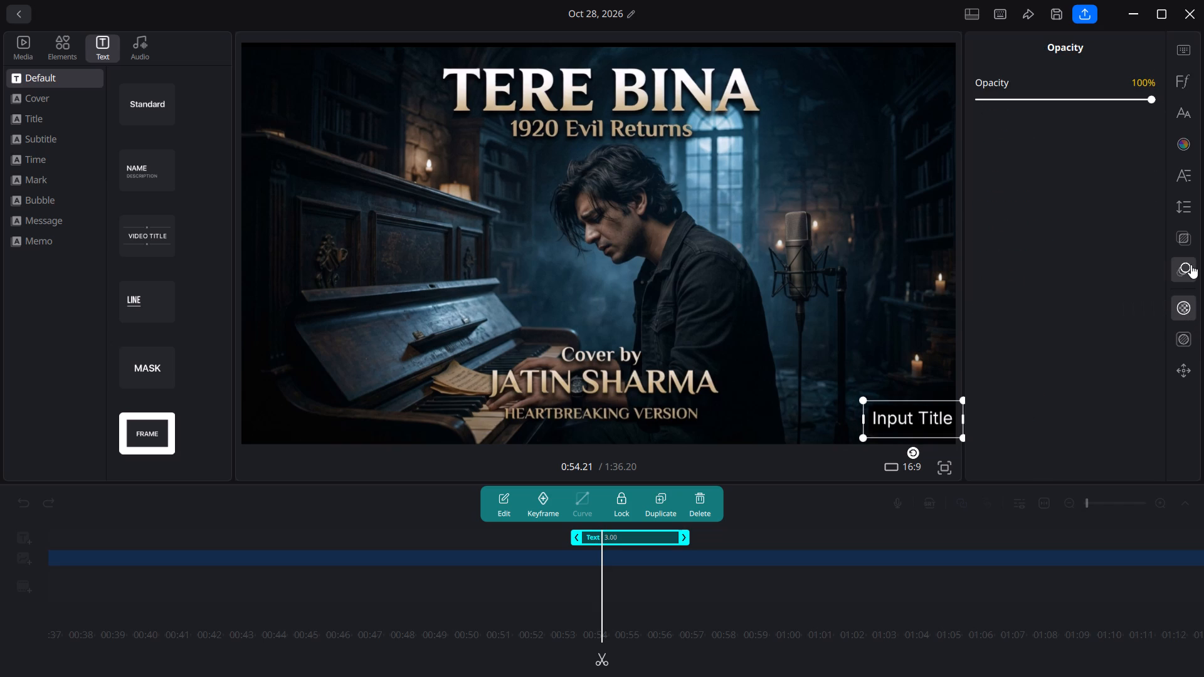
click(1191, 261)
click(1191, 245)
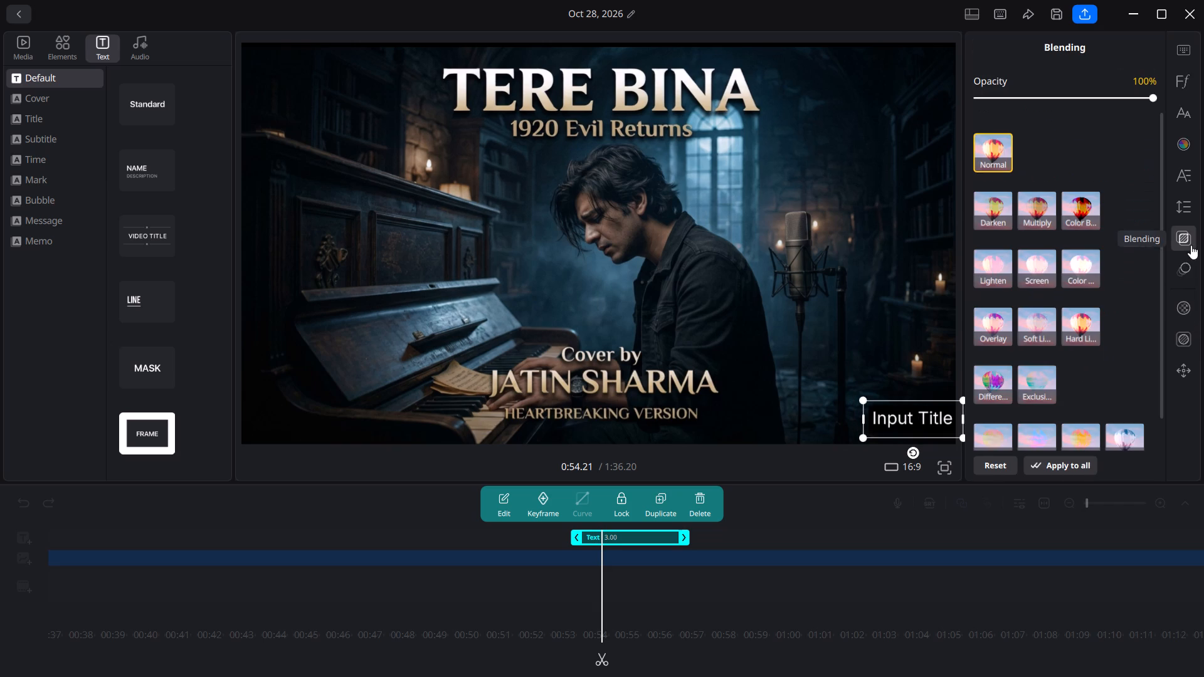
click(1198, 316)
Apply the Aesthetic filter A2 to the thumbnail image at intensity 100.
click(872, 286)
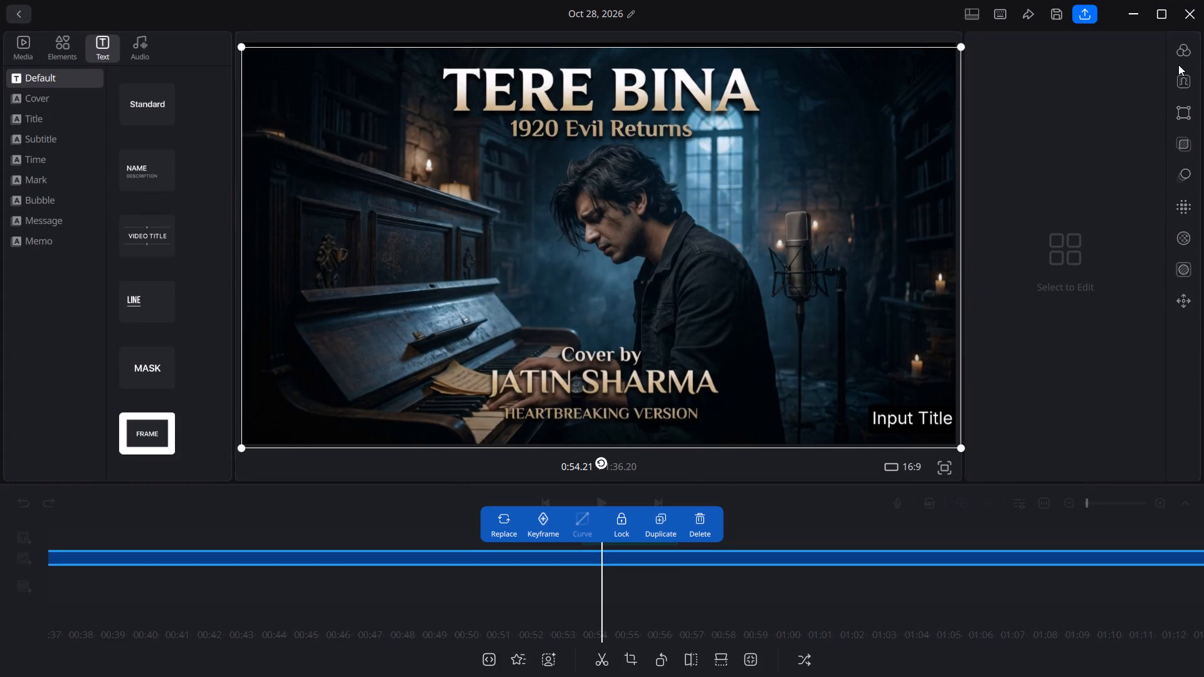
click(1181, 56)
double_click(1188, 83)
click(1188, 62)
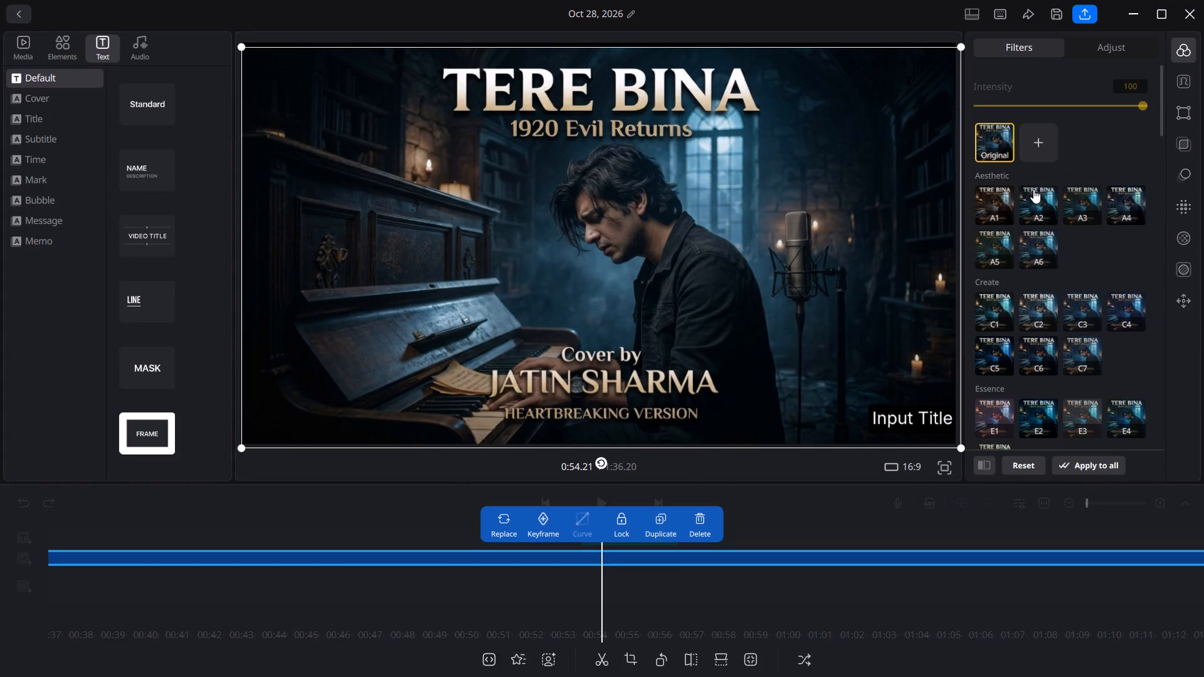
click(1035, 199)
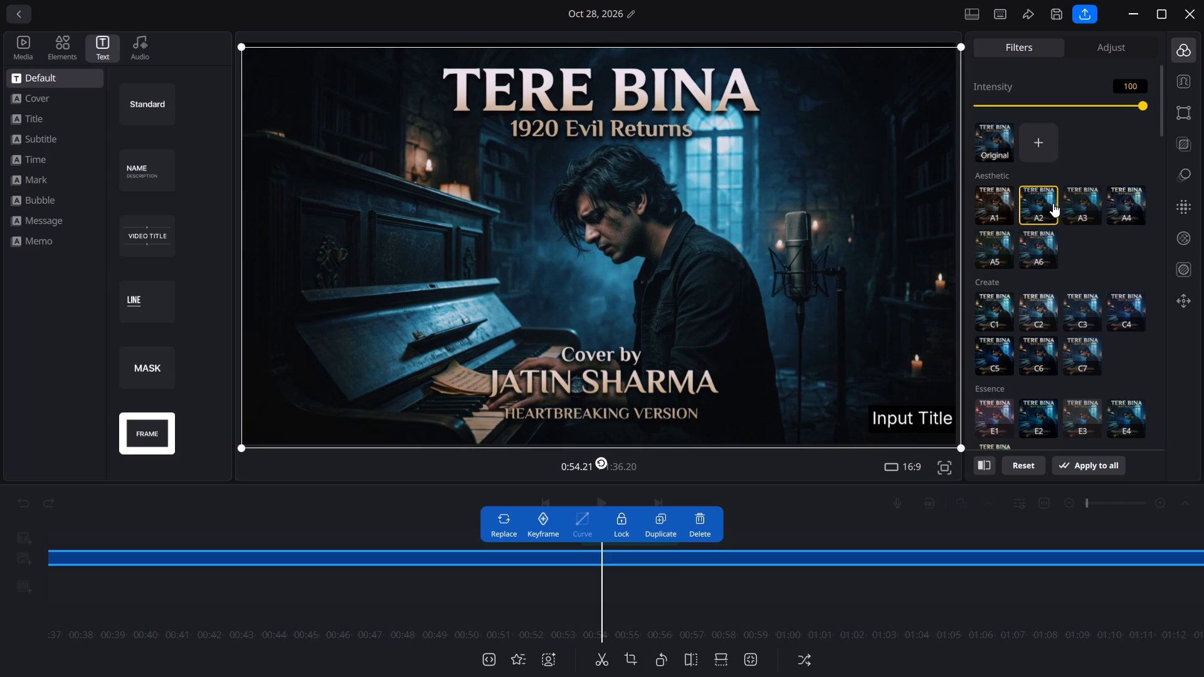
click(1078, 194)
click(1043, 207)
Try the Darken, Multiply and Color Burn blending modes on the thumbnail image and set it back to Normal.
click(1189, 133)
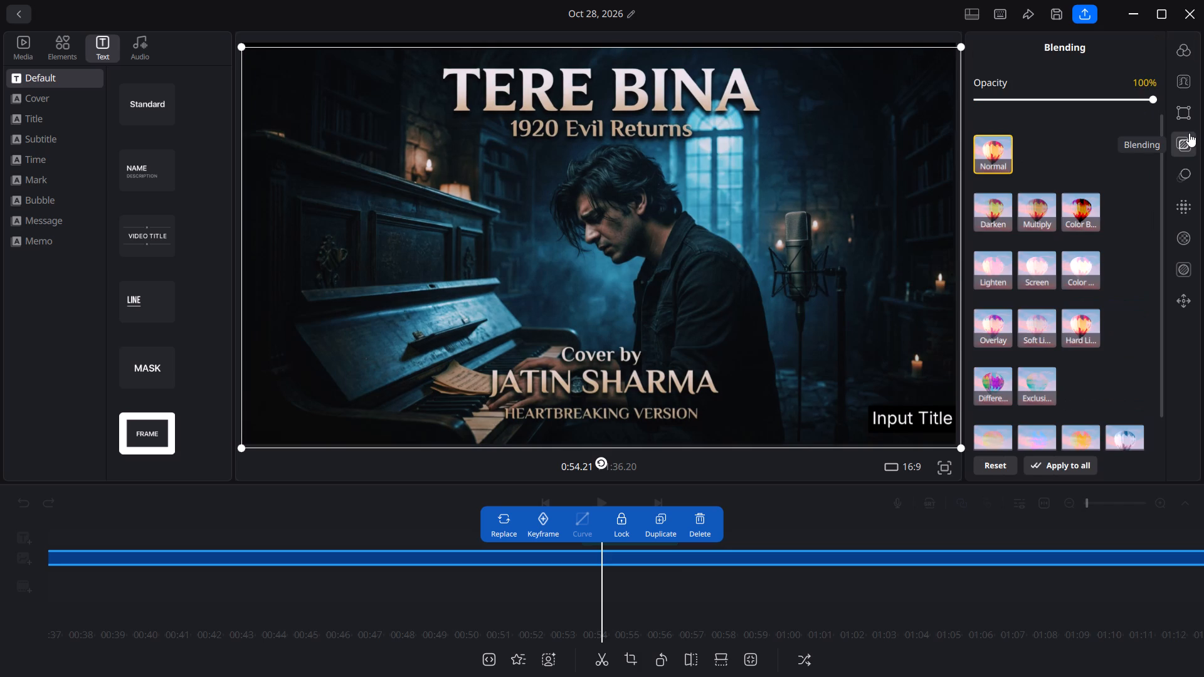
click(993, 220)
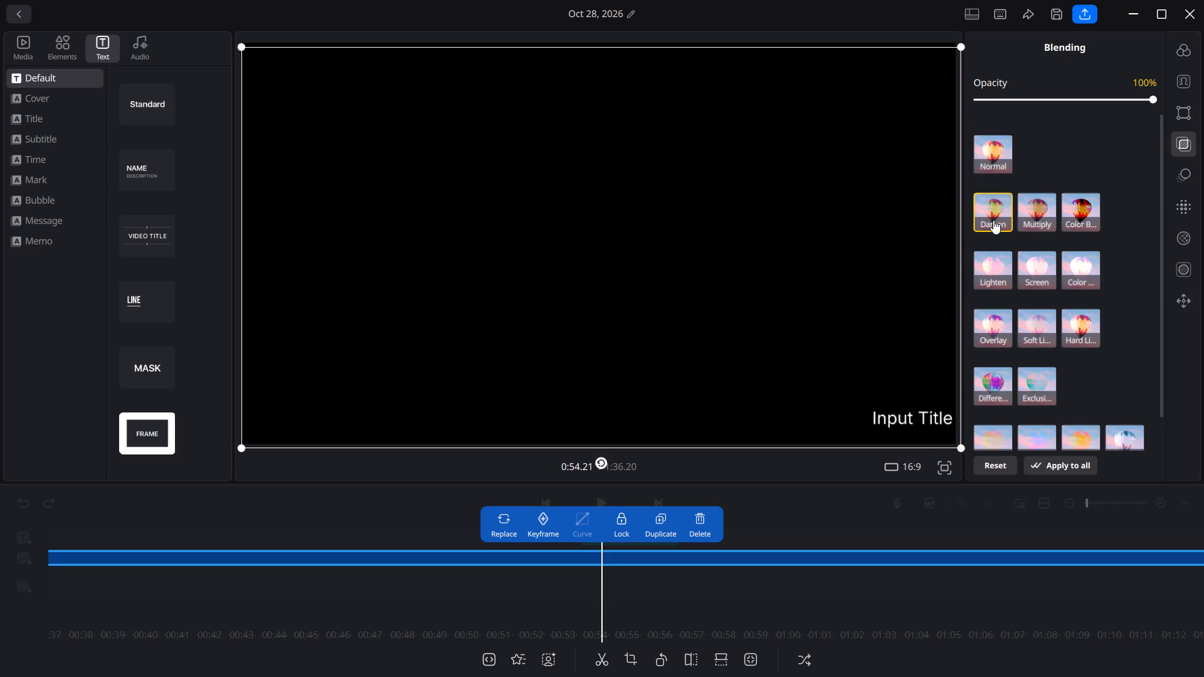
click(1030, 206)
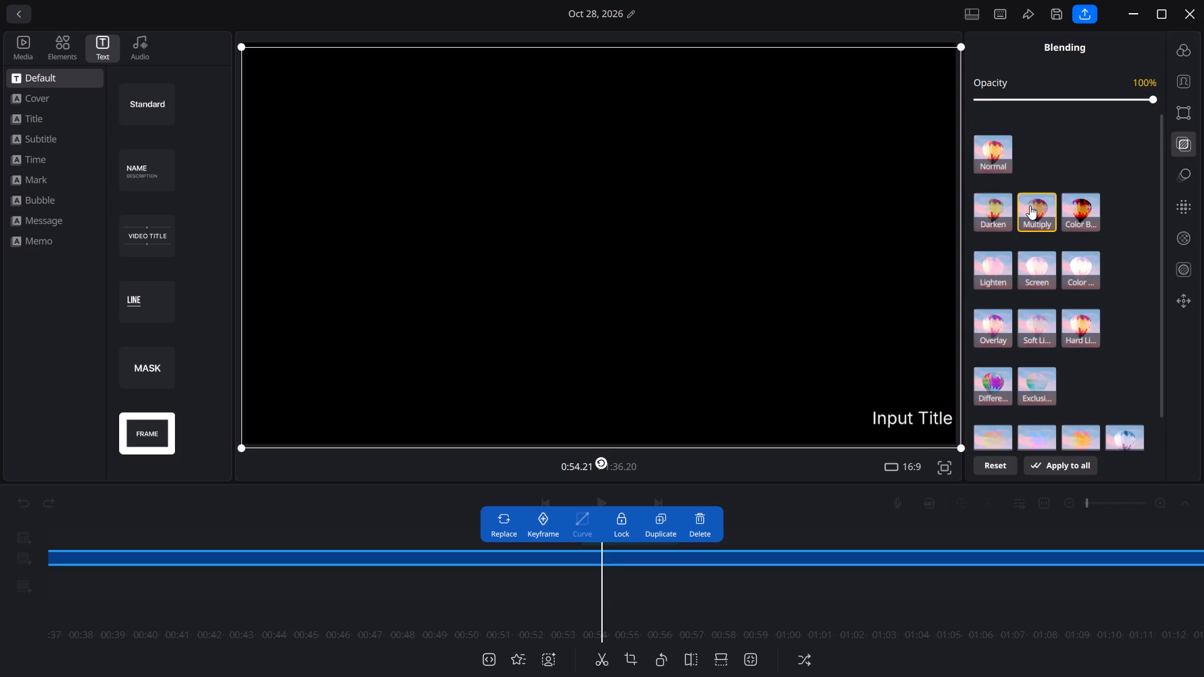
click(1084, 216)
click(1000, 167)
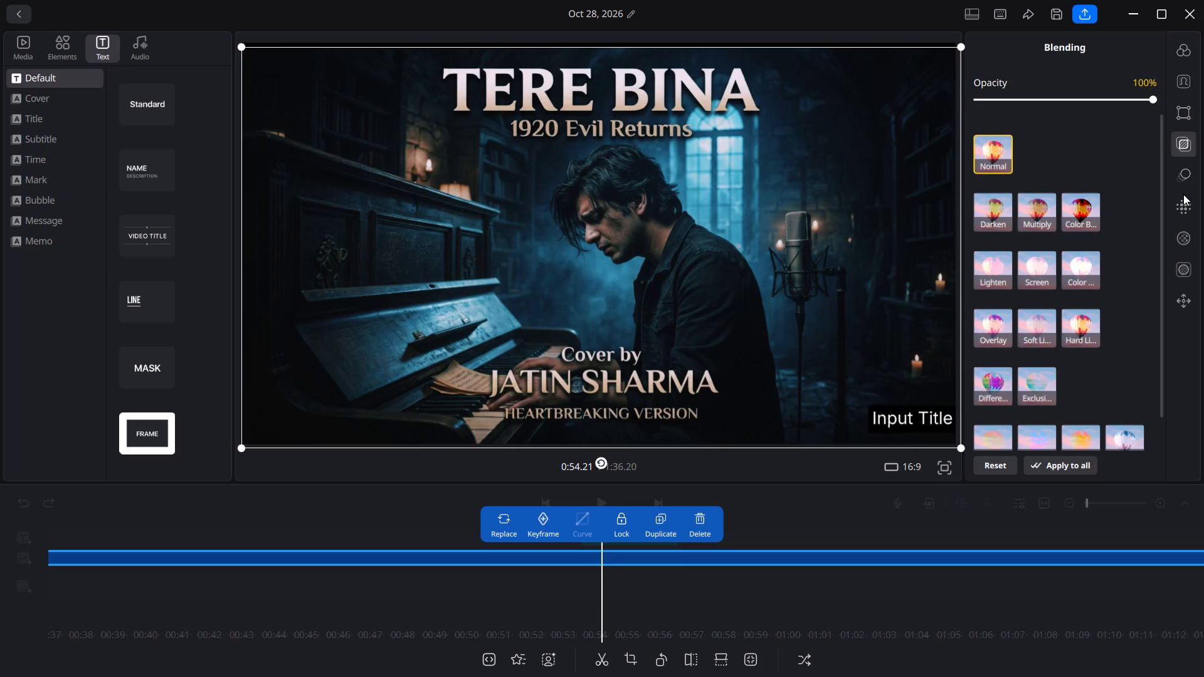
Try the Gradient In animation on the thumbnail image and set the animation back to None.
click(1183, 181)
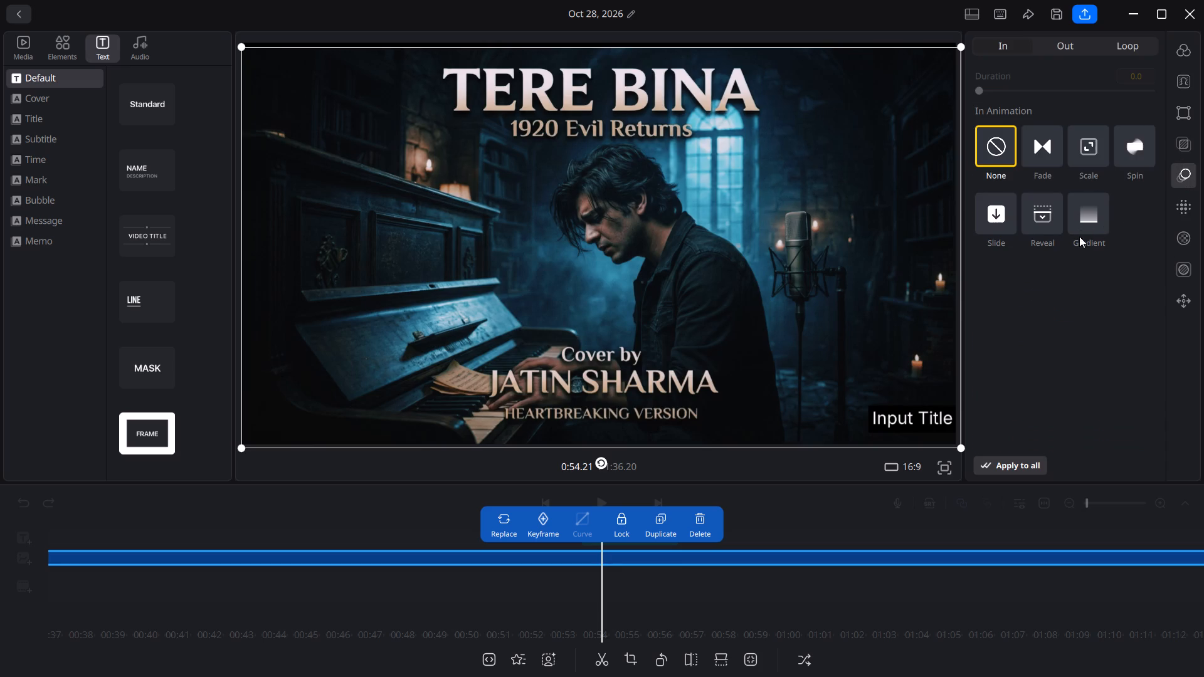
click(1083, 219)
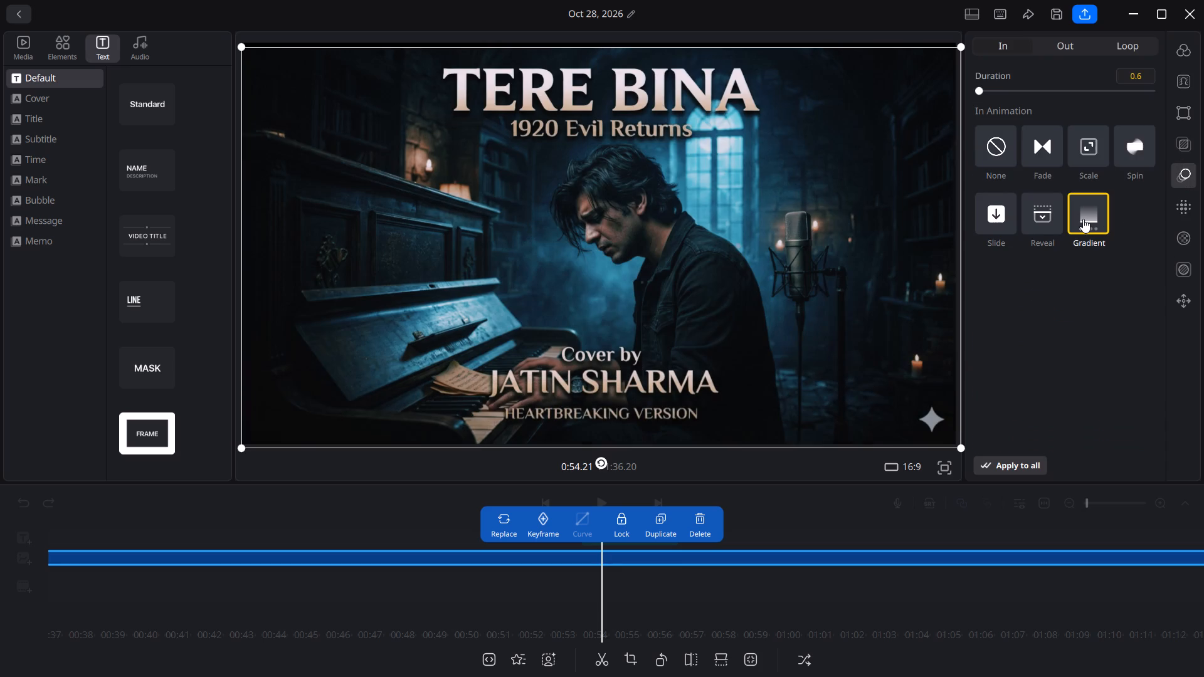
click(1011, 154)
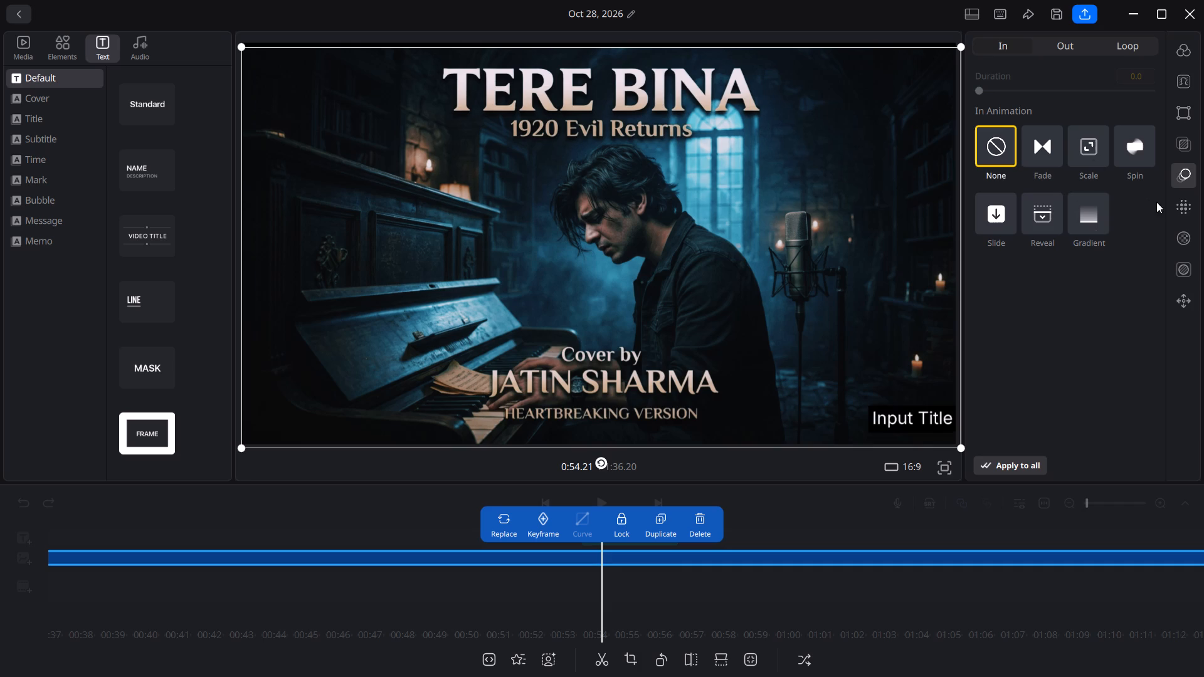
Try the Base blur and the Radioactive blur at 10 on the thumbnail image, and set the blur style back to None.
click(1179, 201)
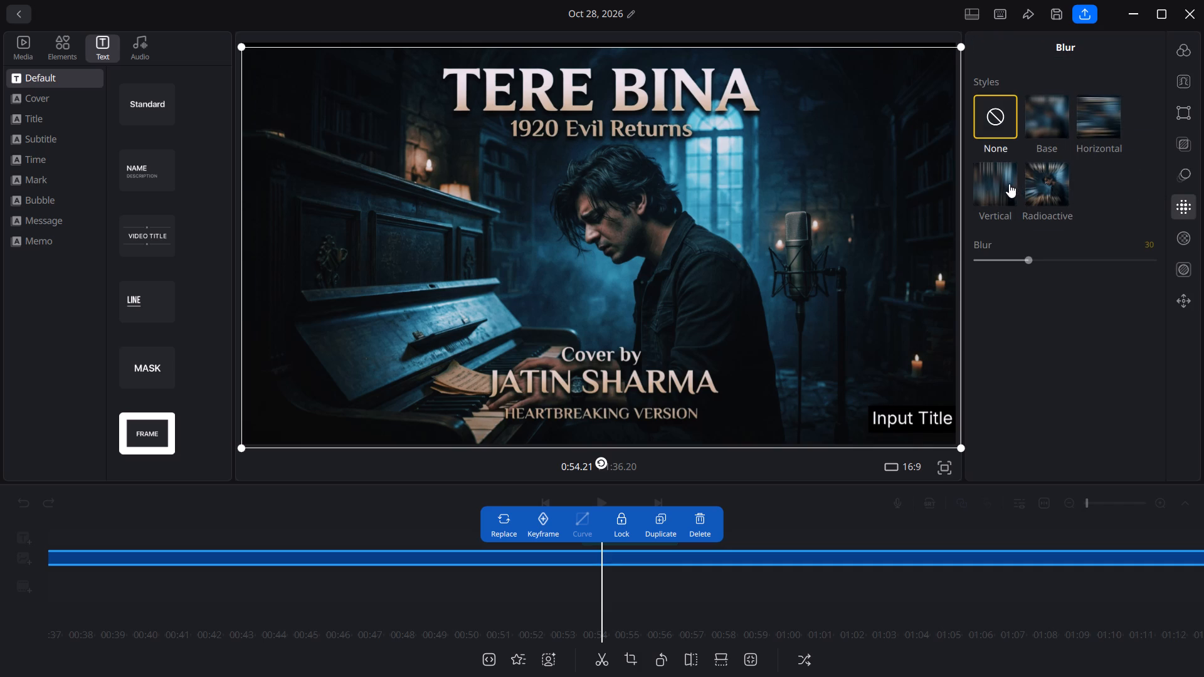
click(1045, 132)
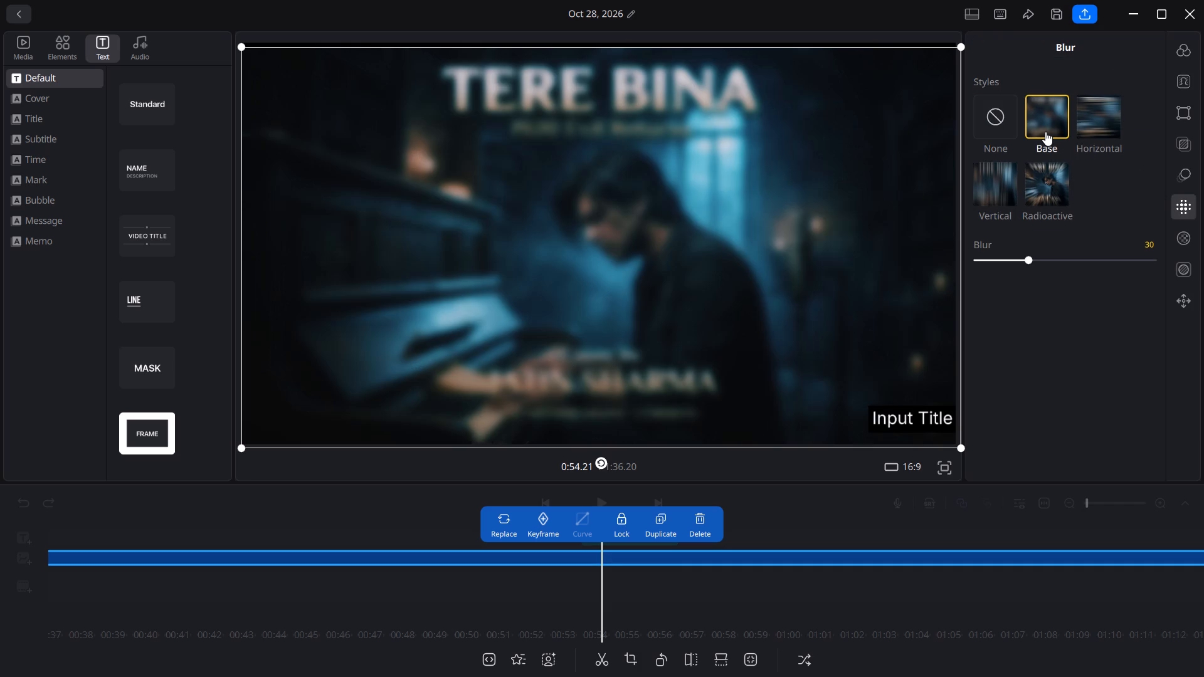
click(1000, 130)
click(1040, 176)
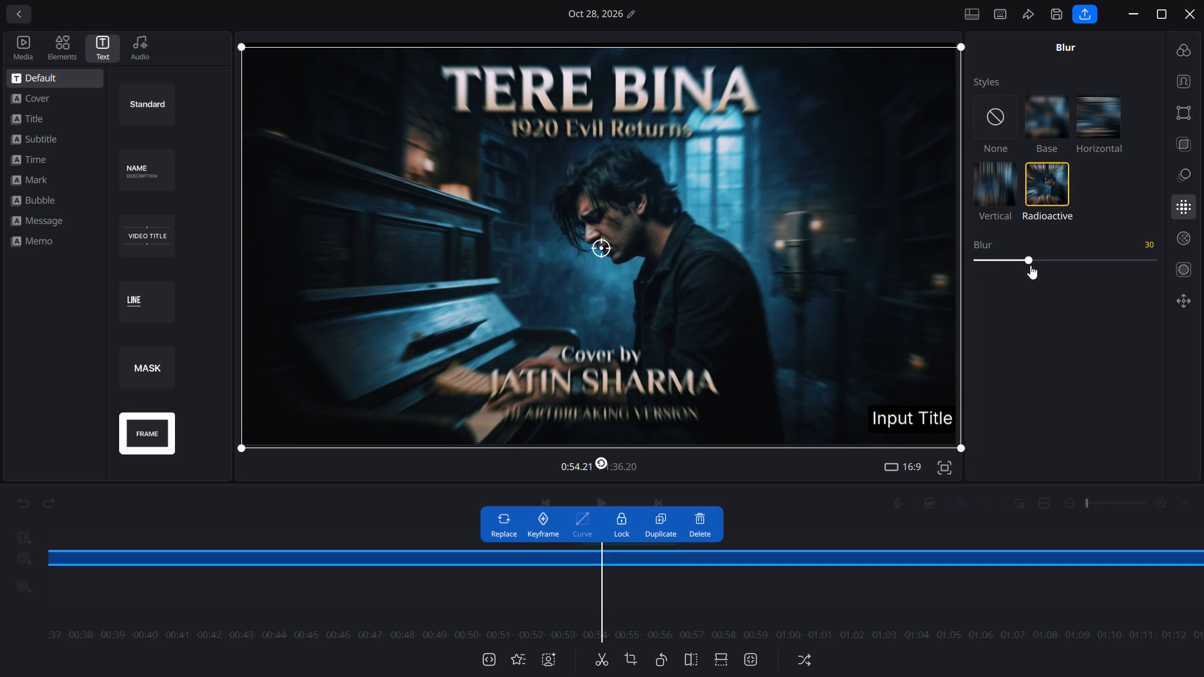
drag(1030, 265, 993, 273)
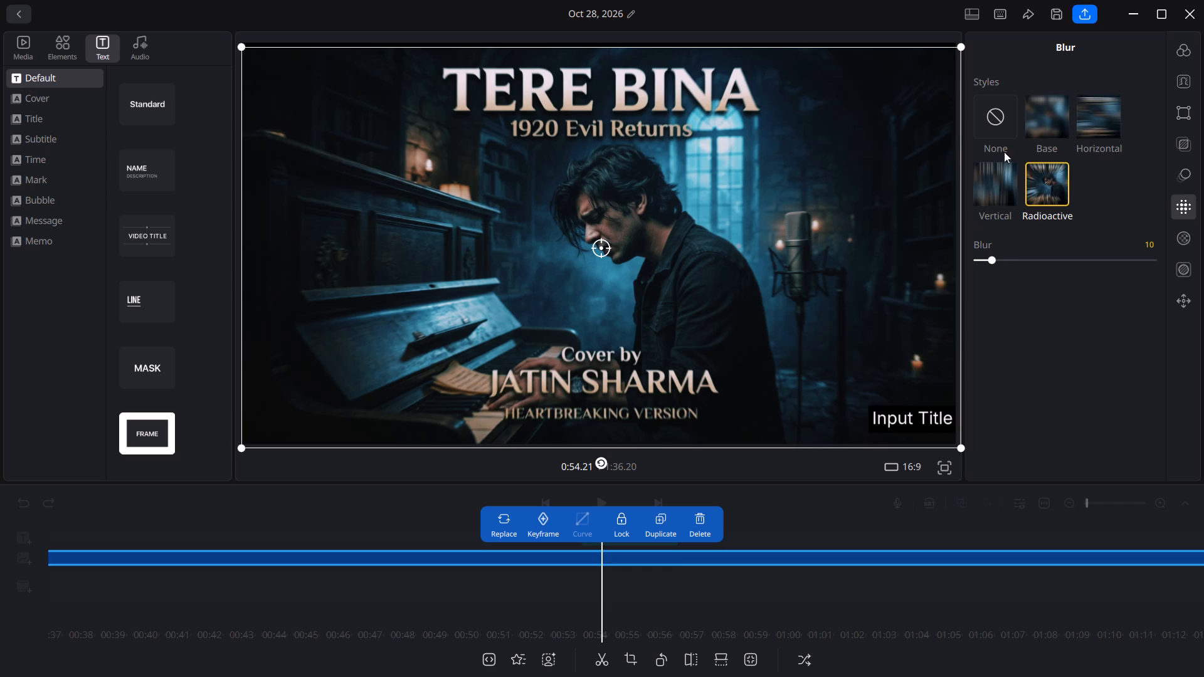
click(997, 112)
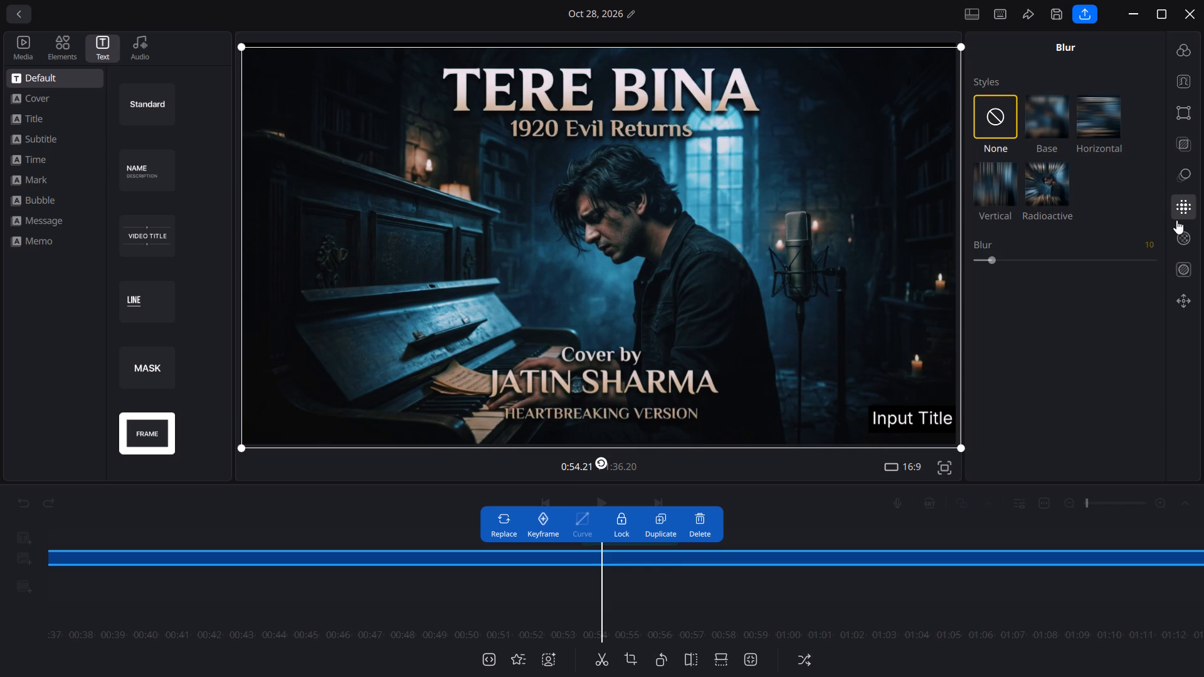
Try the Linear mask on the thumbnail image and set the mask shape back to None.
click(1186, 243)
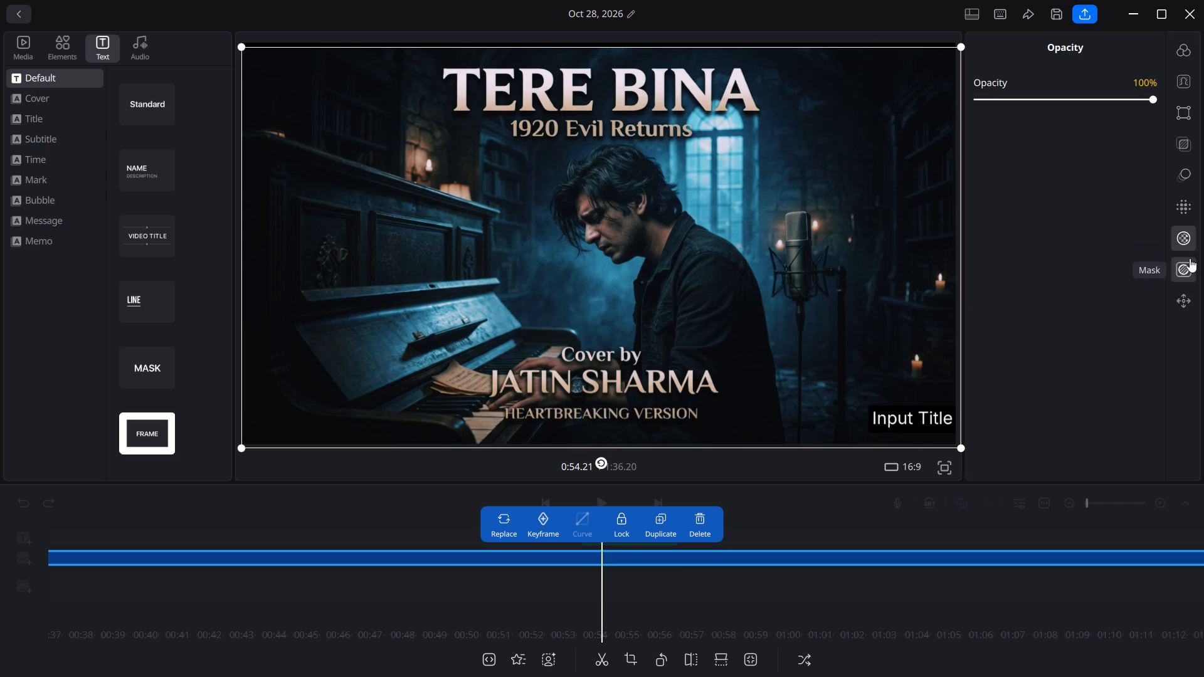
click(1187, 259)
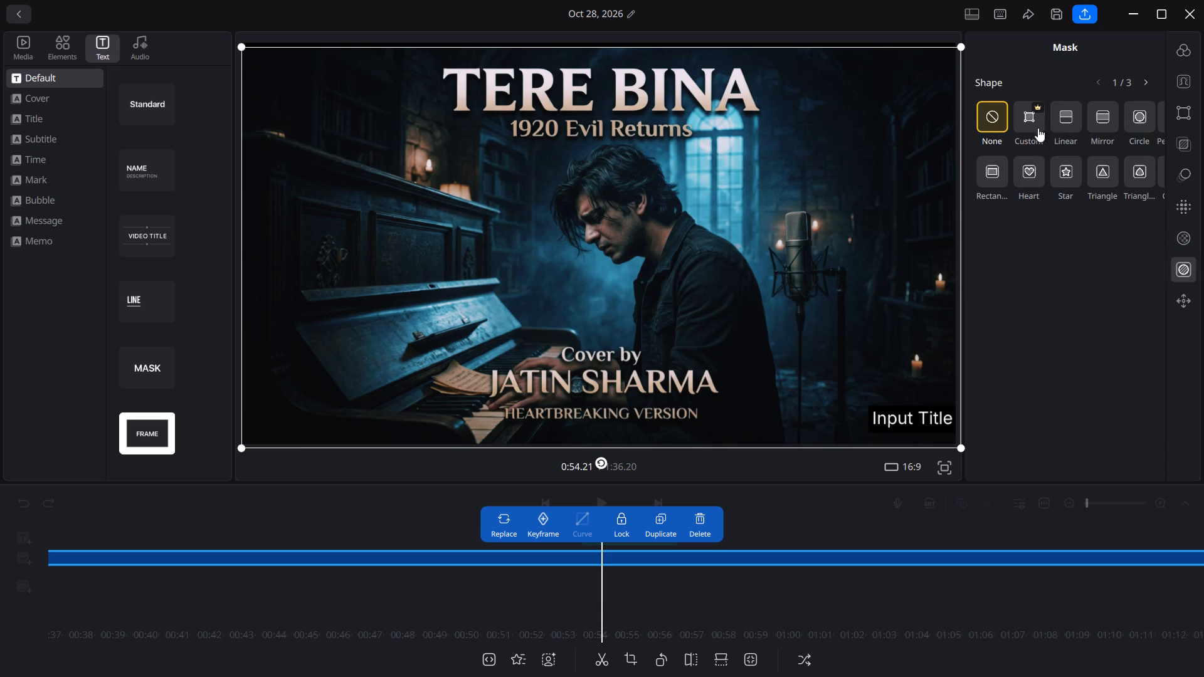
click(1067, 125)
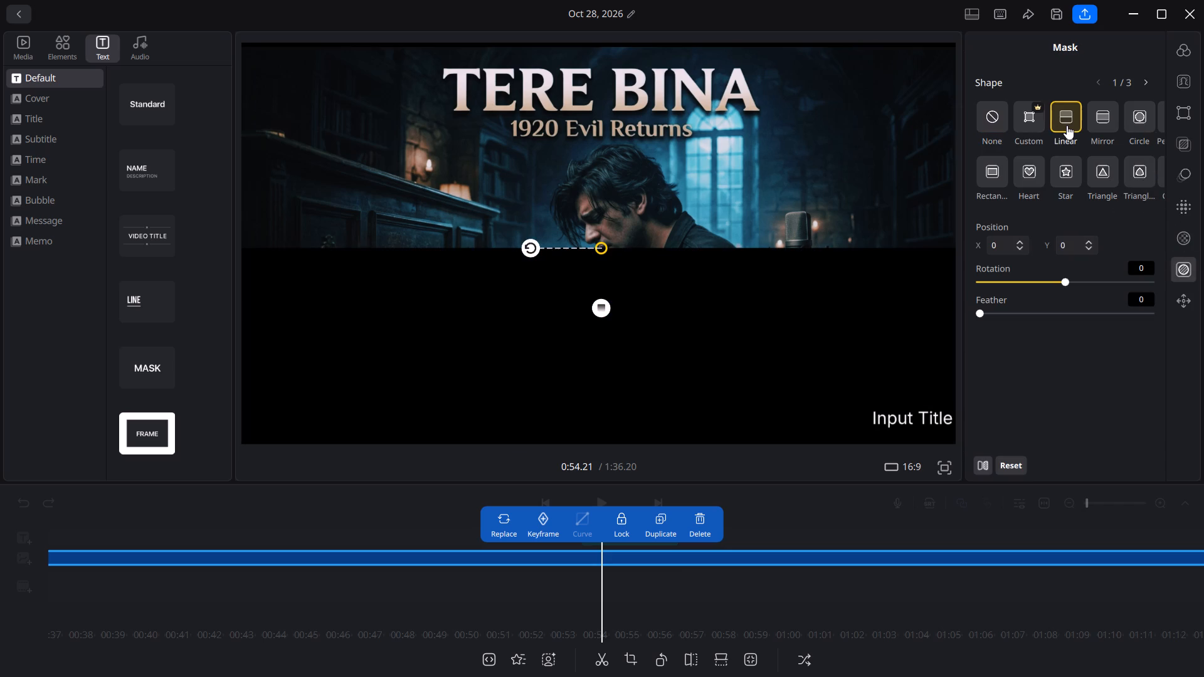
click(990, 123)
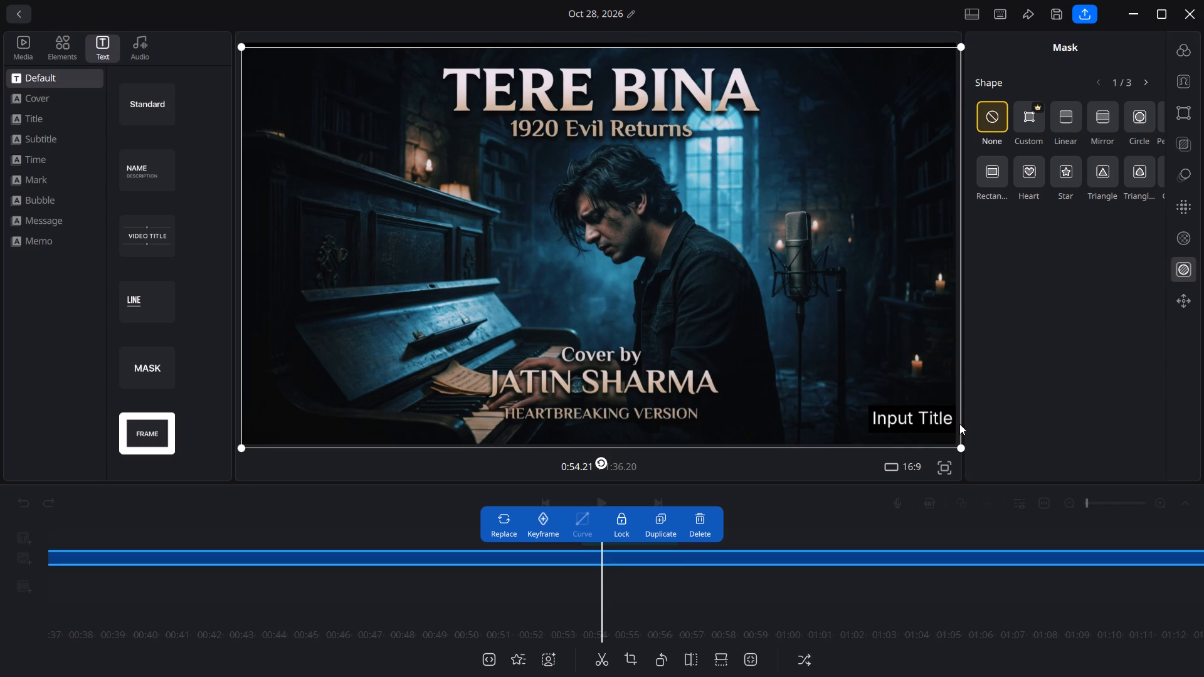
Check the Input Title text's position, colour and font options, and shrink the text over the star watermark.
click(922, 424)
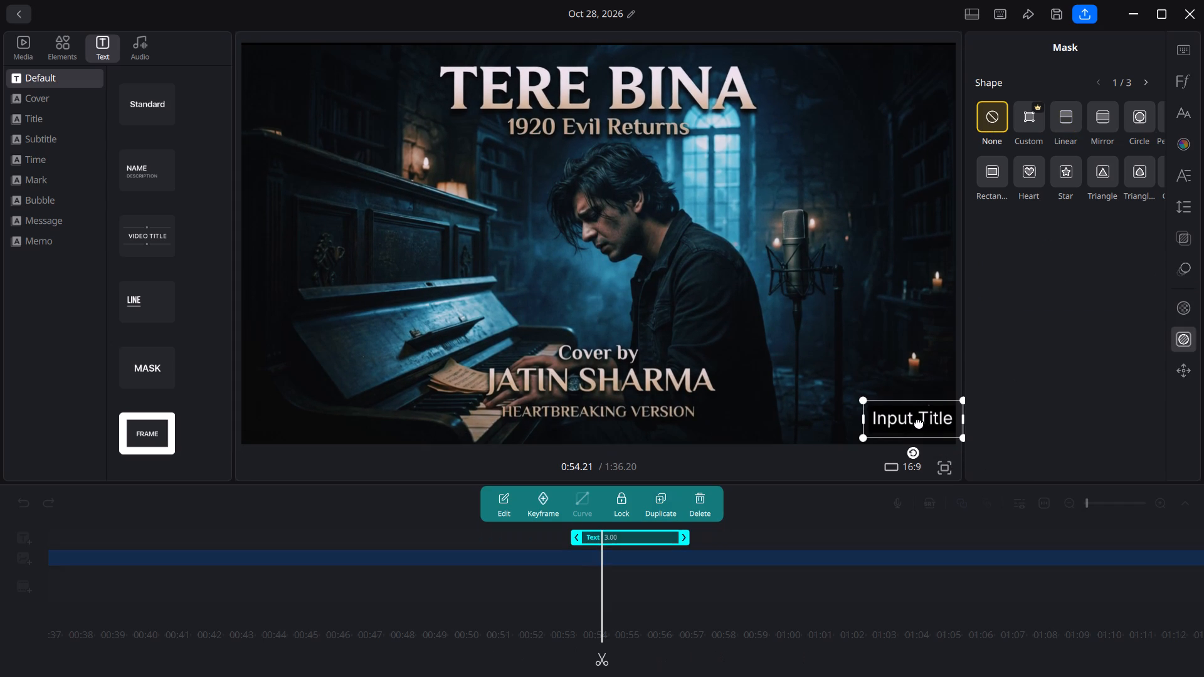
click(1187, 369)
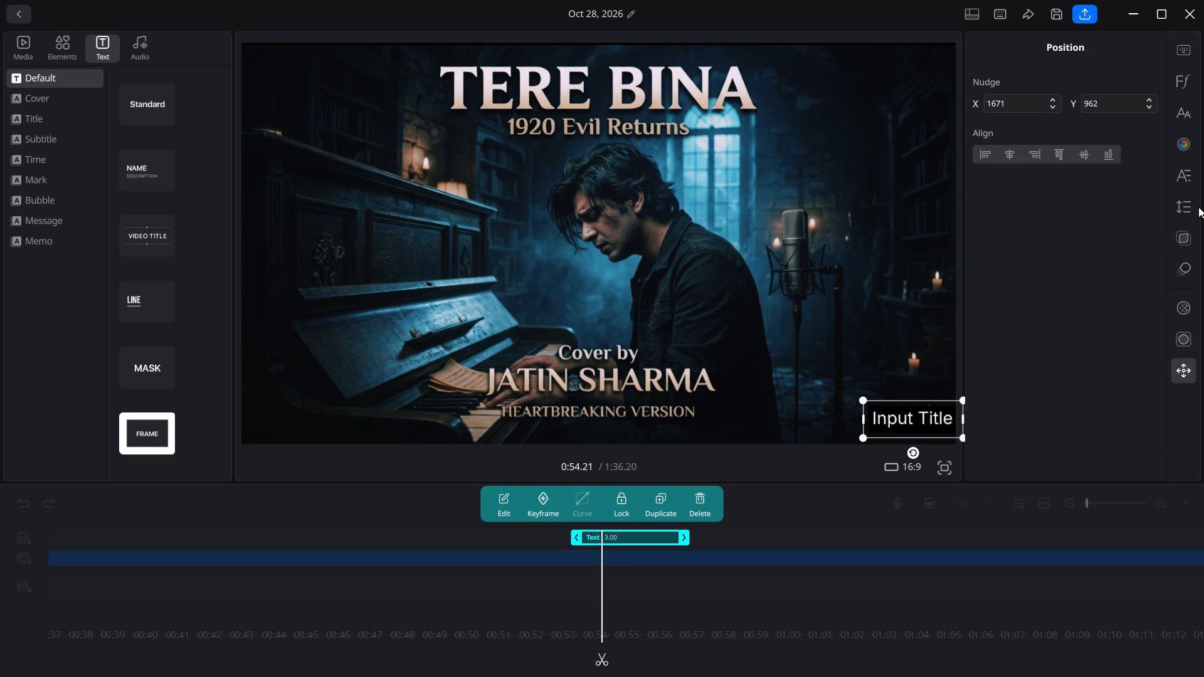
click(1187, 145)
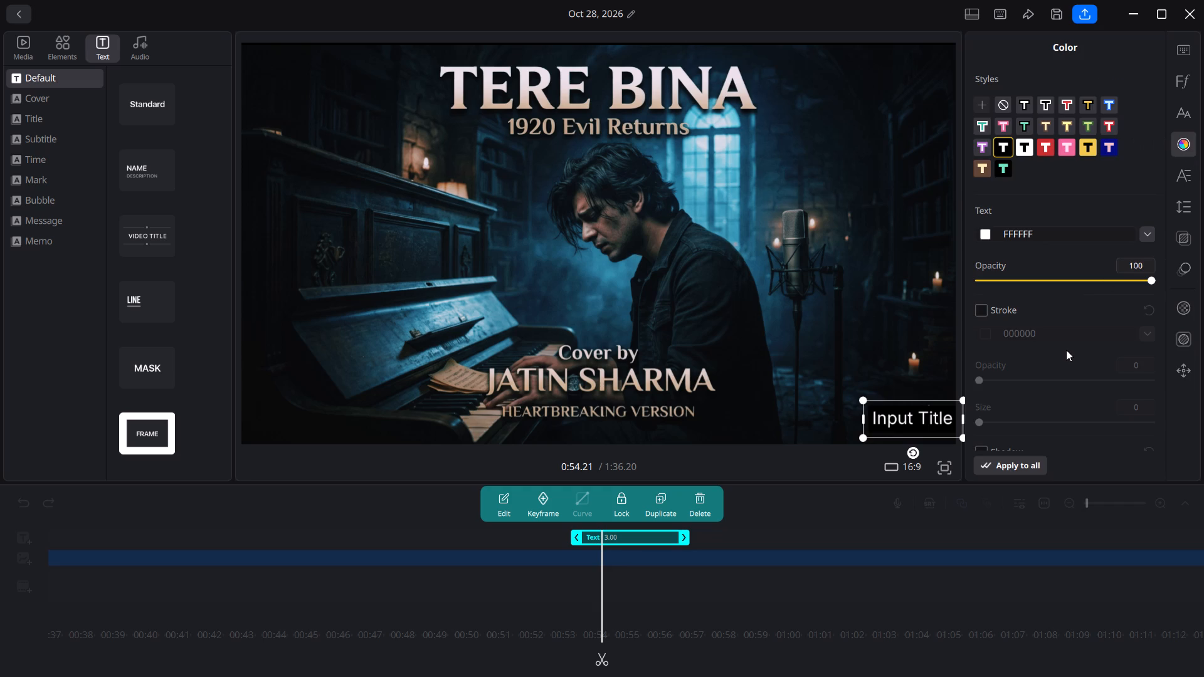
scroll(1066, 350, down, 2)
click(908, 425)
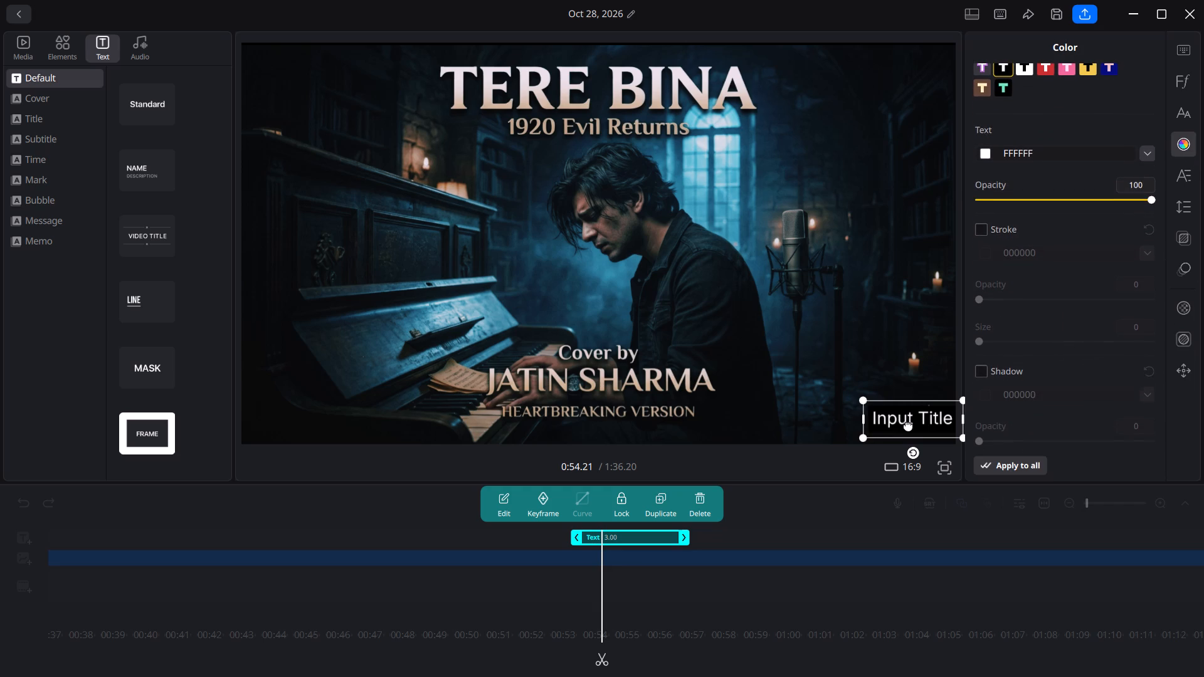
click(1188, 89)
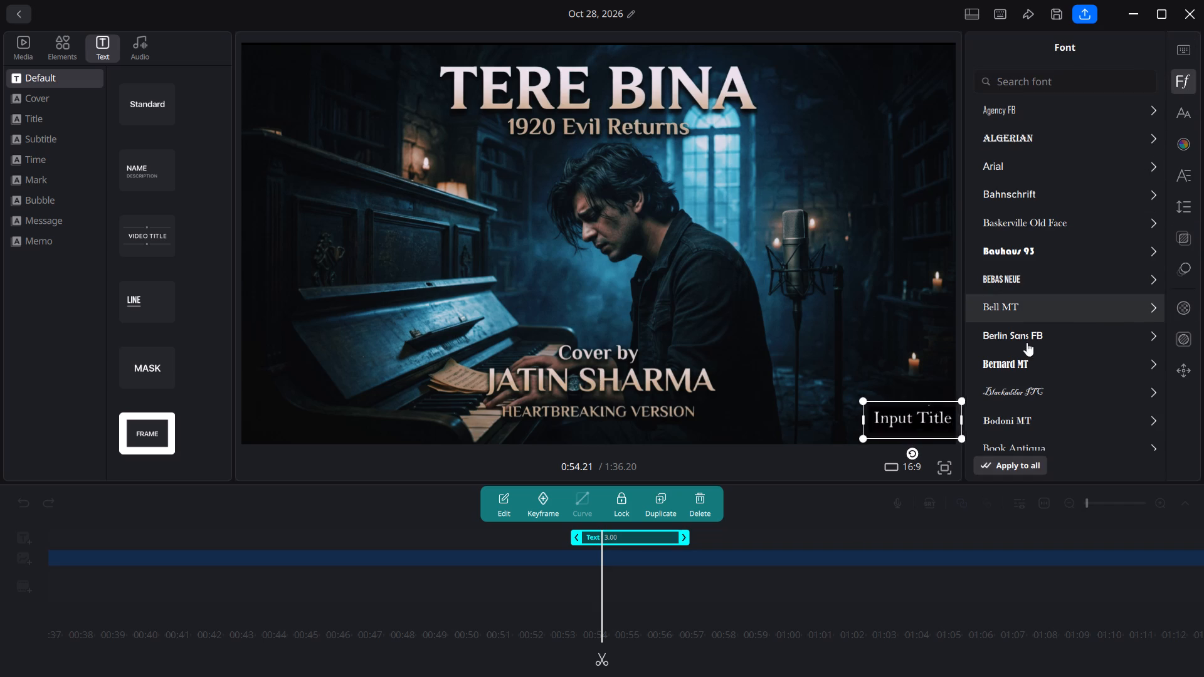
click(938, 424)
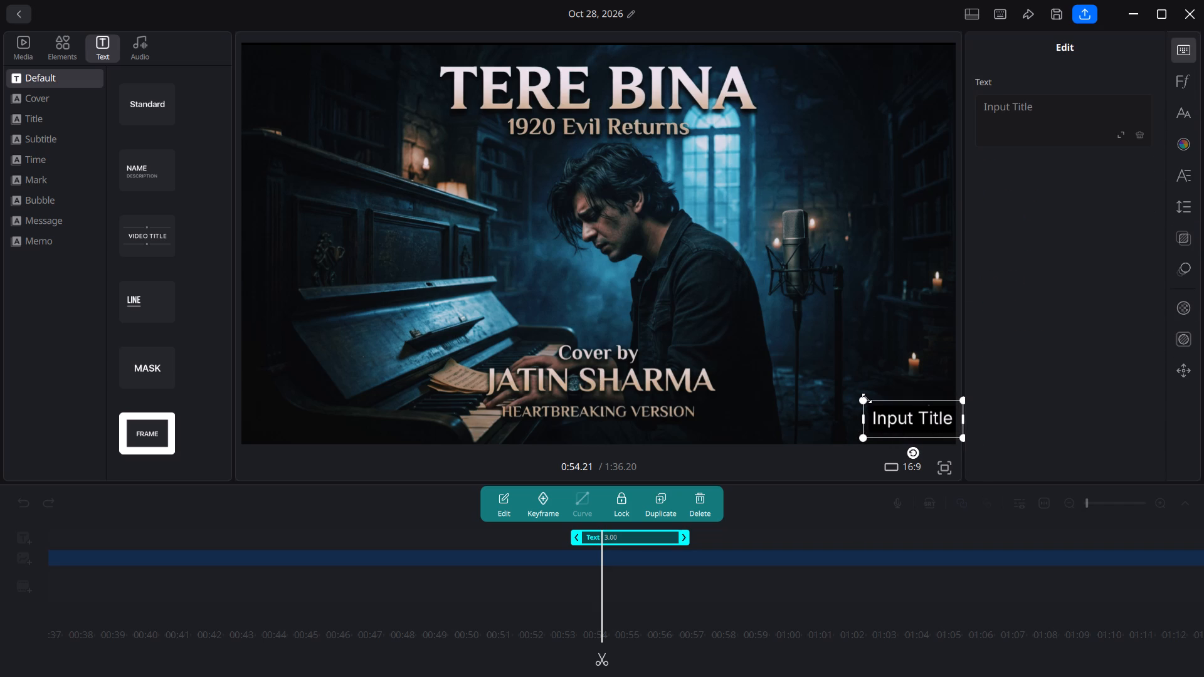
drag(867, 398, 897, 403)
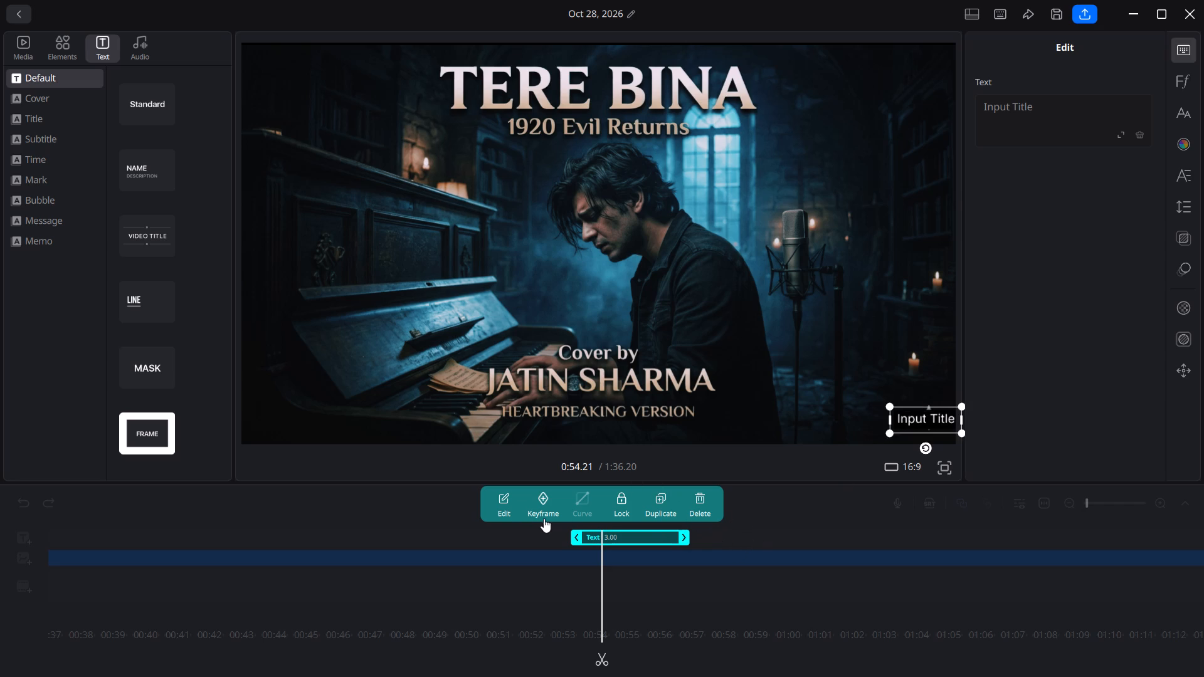
Delete the Input Title text overlay from the timeline.
click(705, 503)
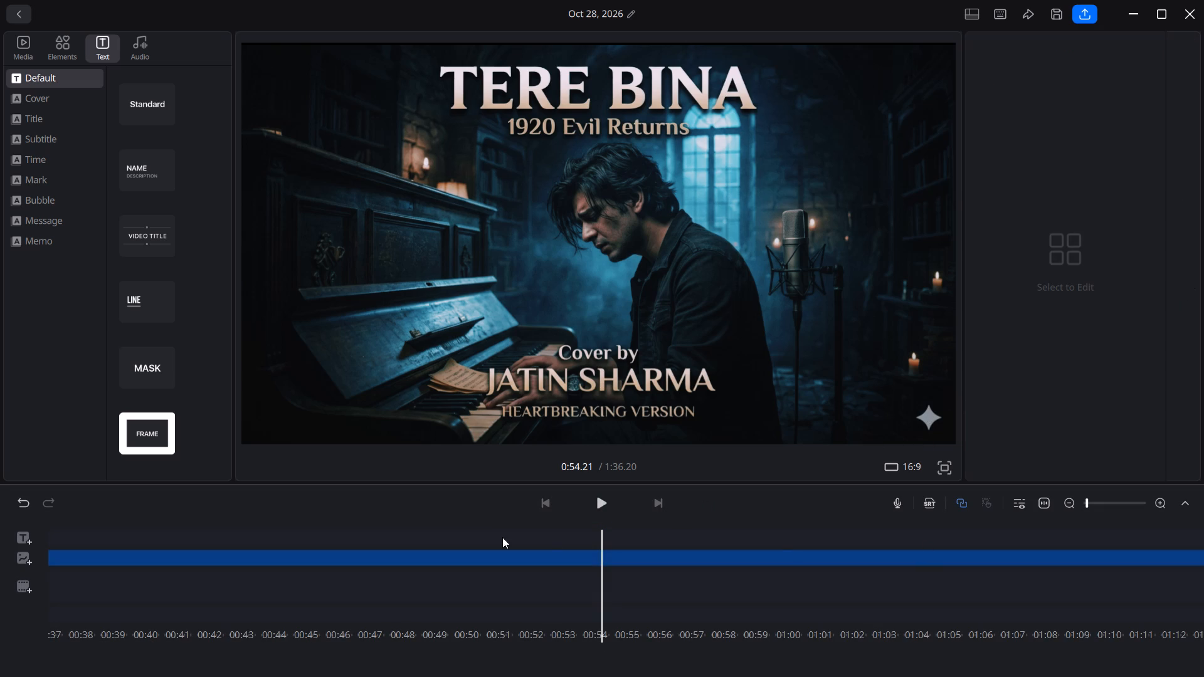
Browse the My Effect and Emotion sound effects and preview Male Scream and Reverse Piano Note Tune.
click(21, 46)
click(277, 555)
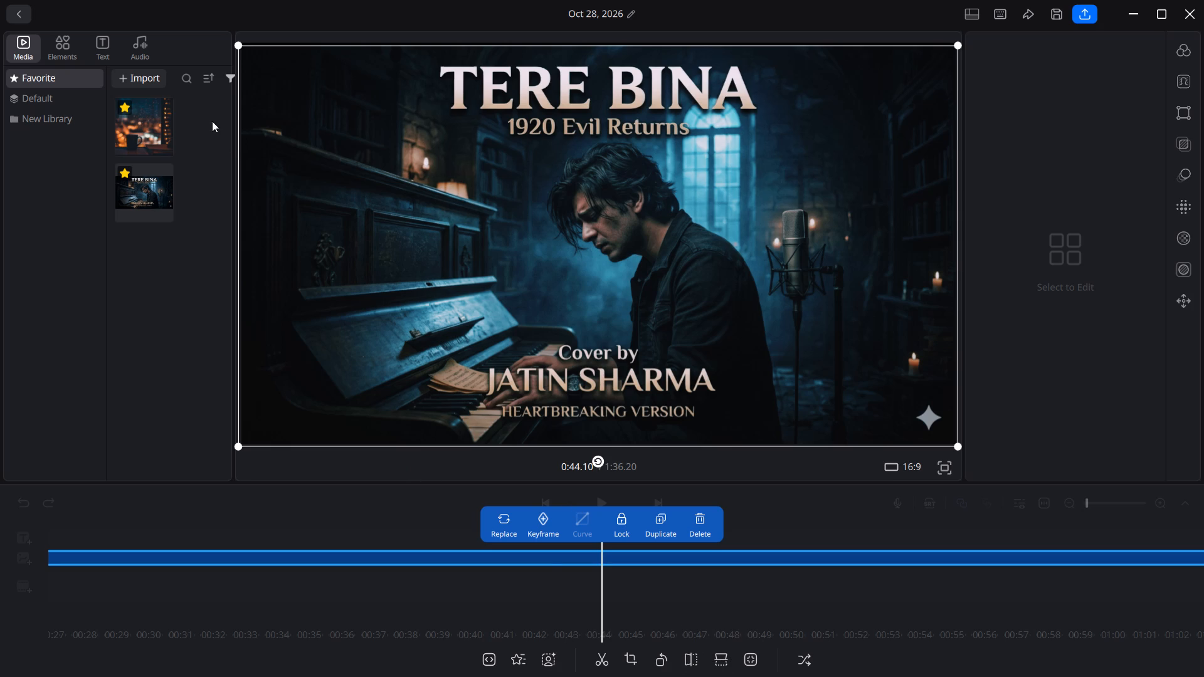
click(149, 56)
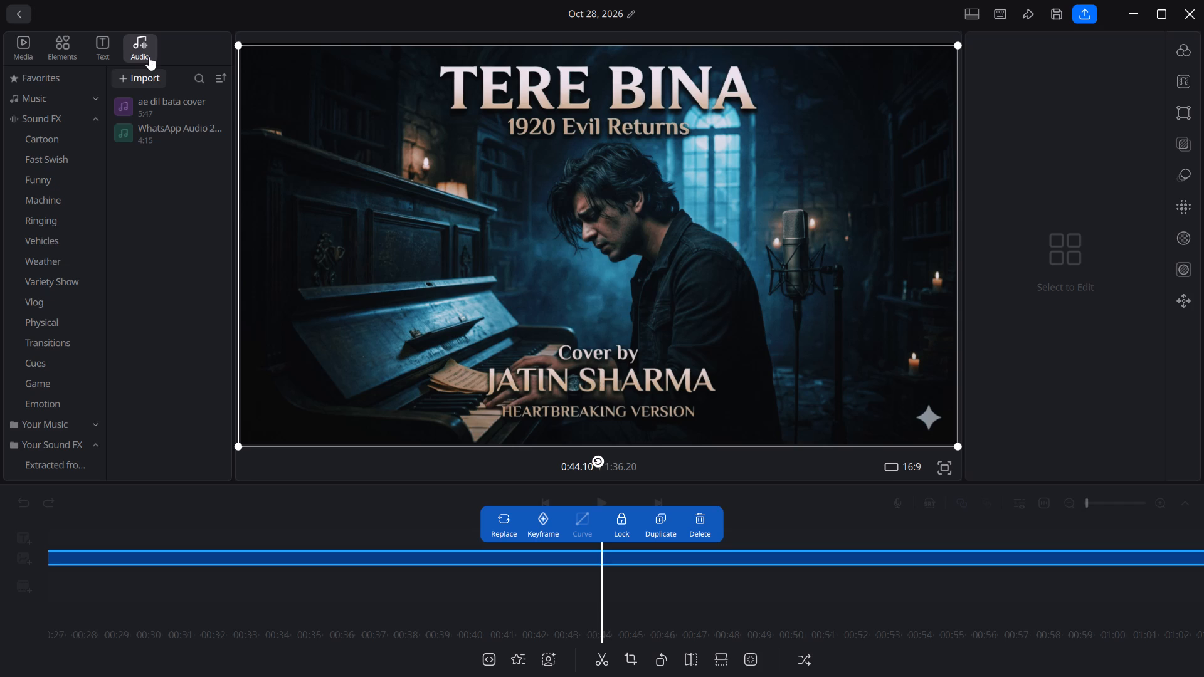
scroll(34, 313, down, 4)
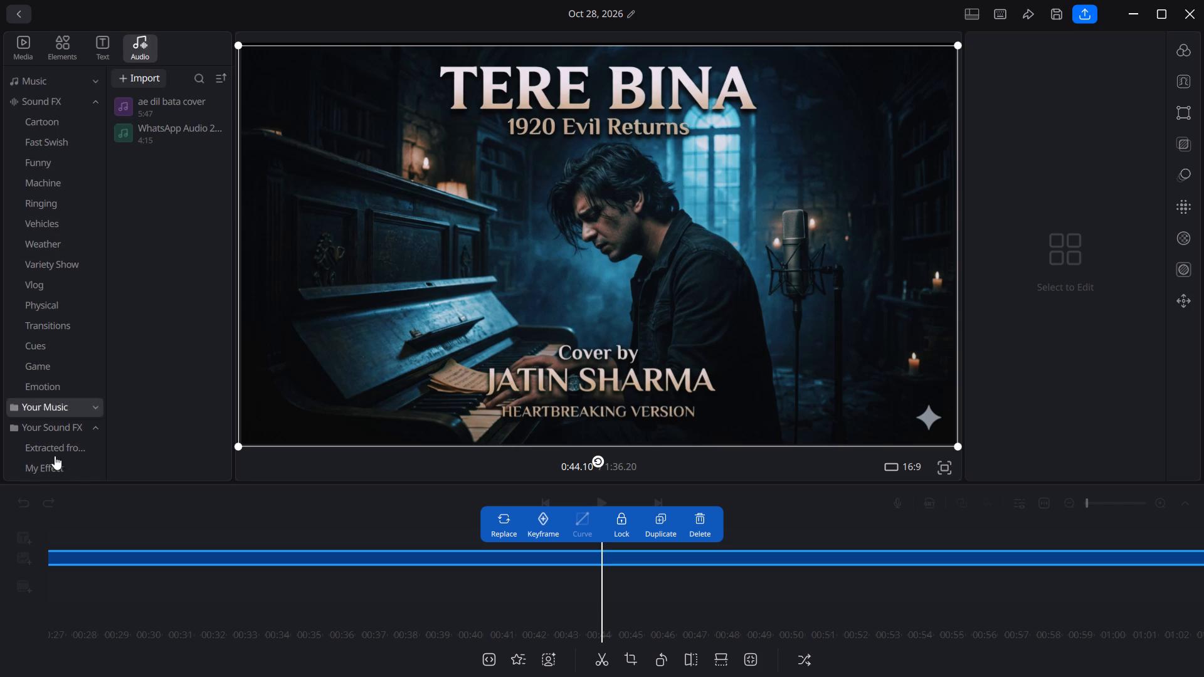
click(66, 472)
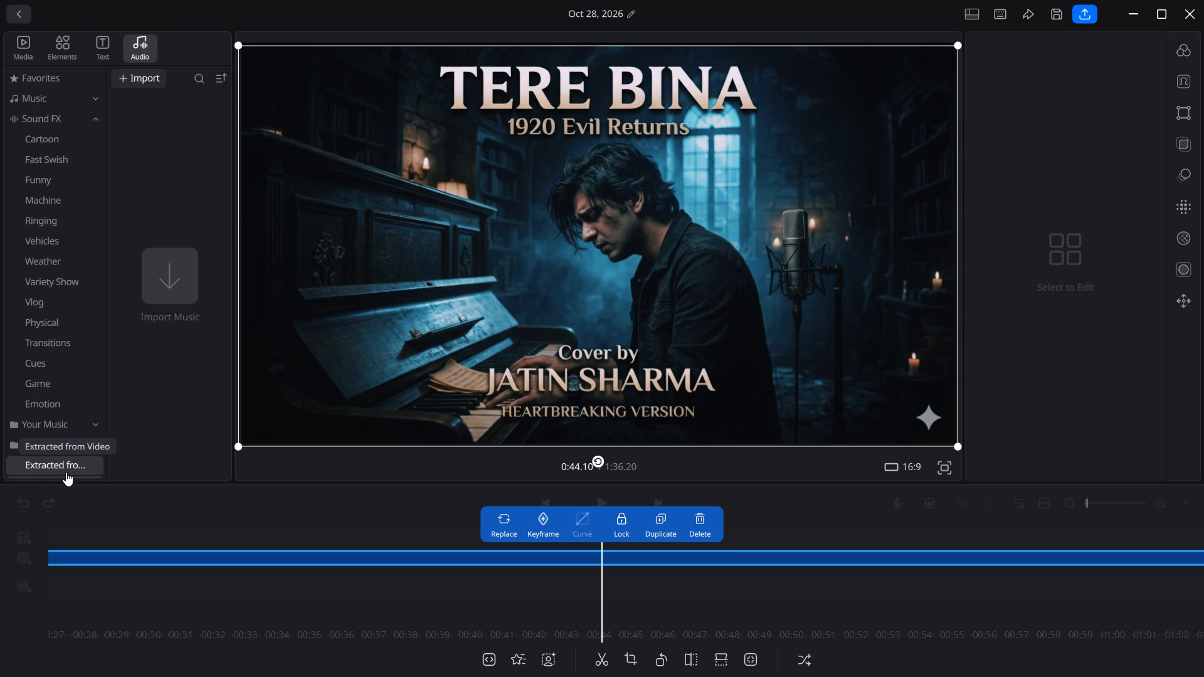
scroll(60, 458, down, 2)
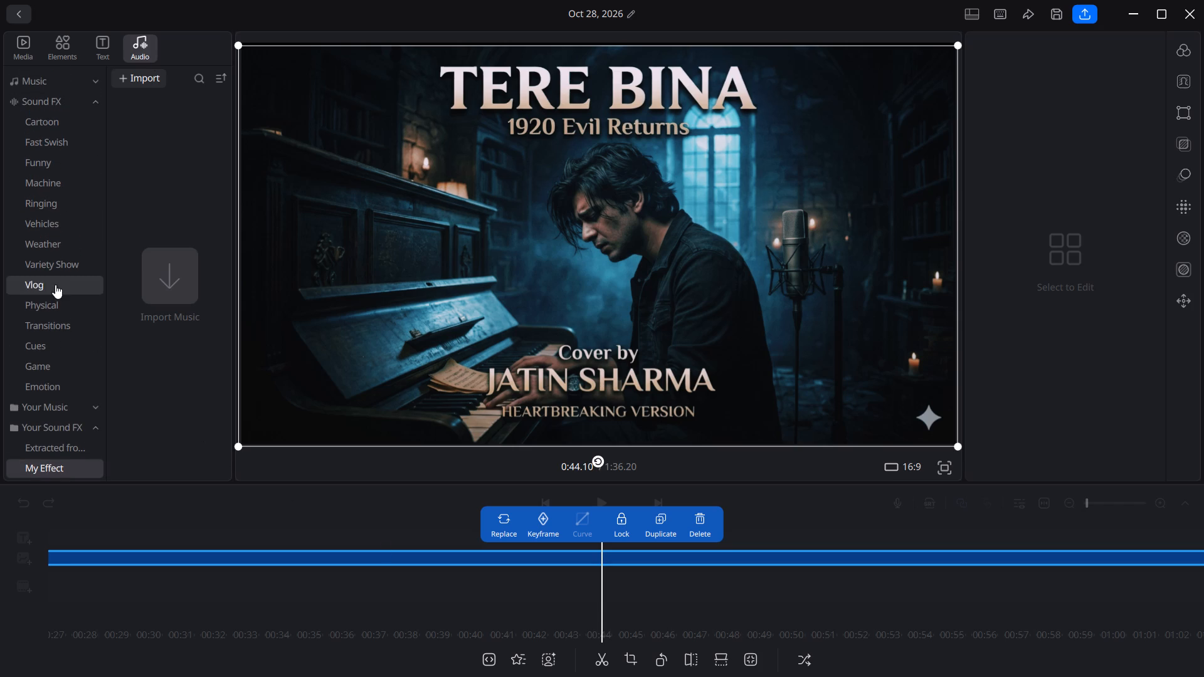
scroll(55, 285, up, 4)
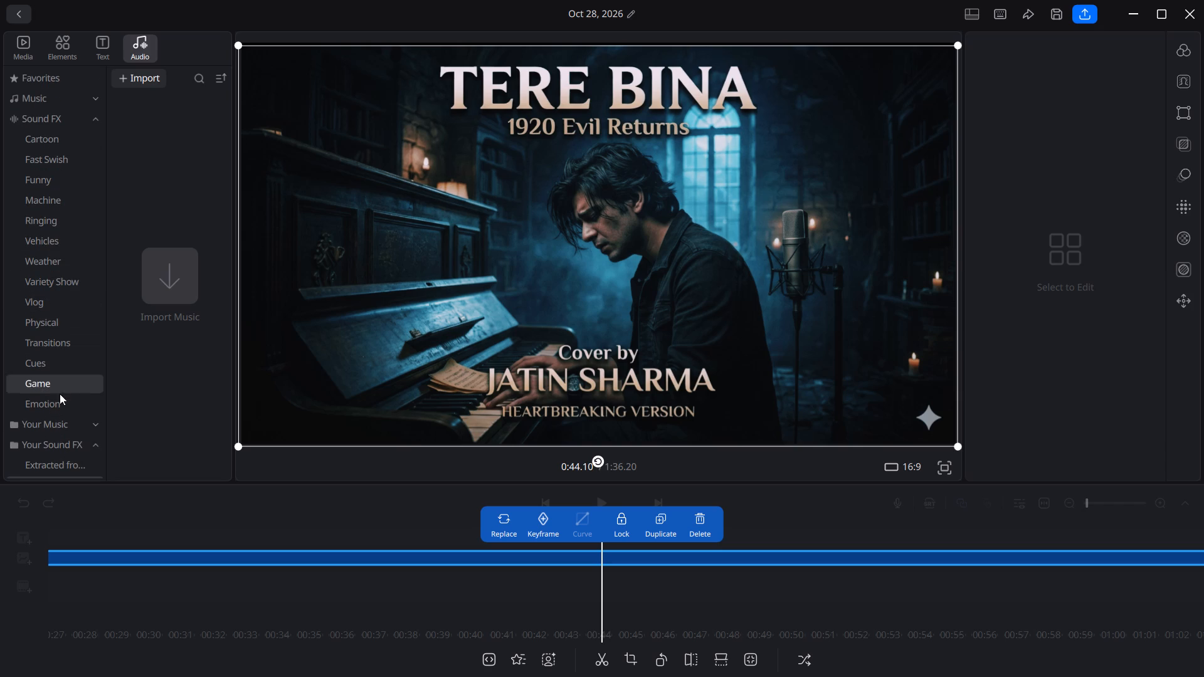
click(60, 397)
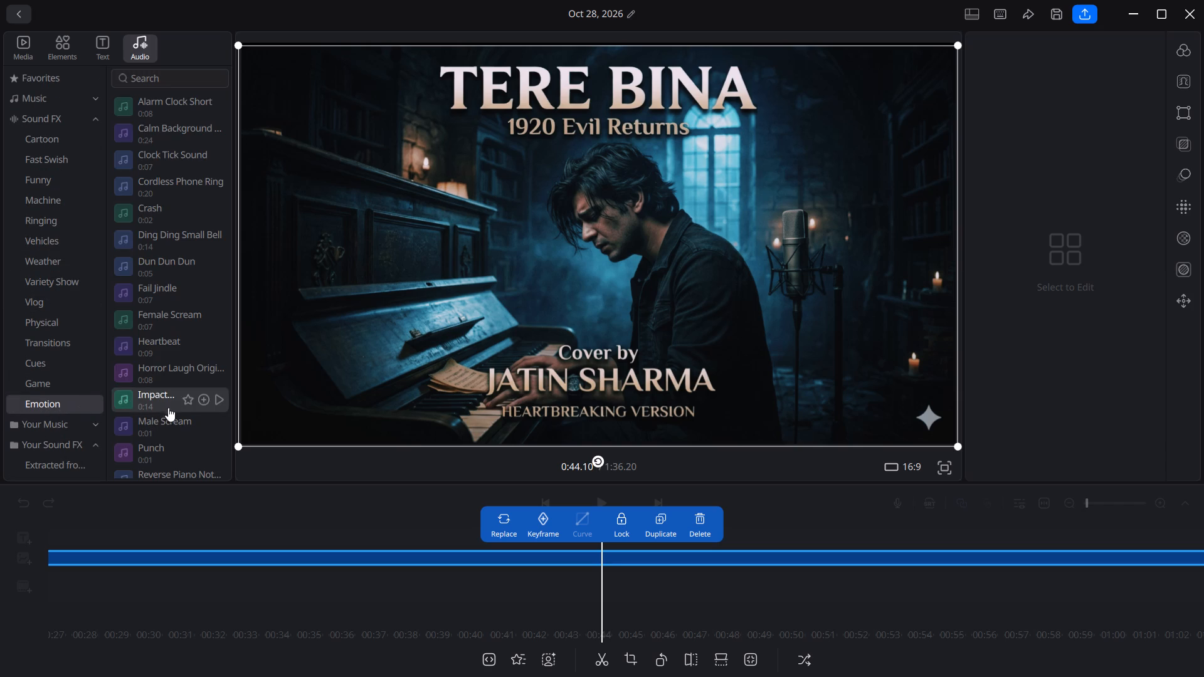
click(221, 428)
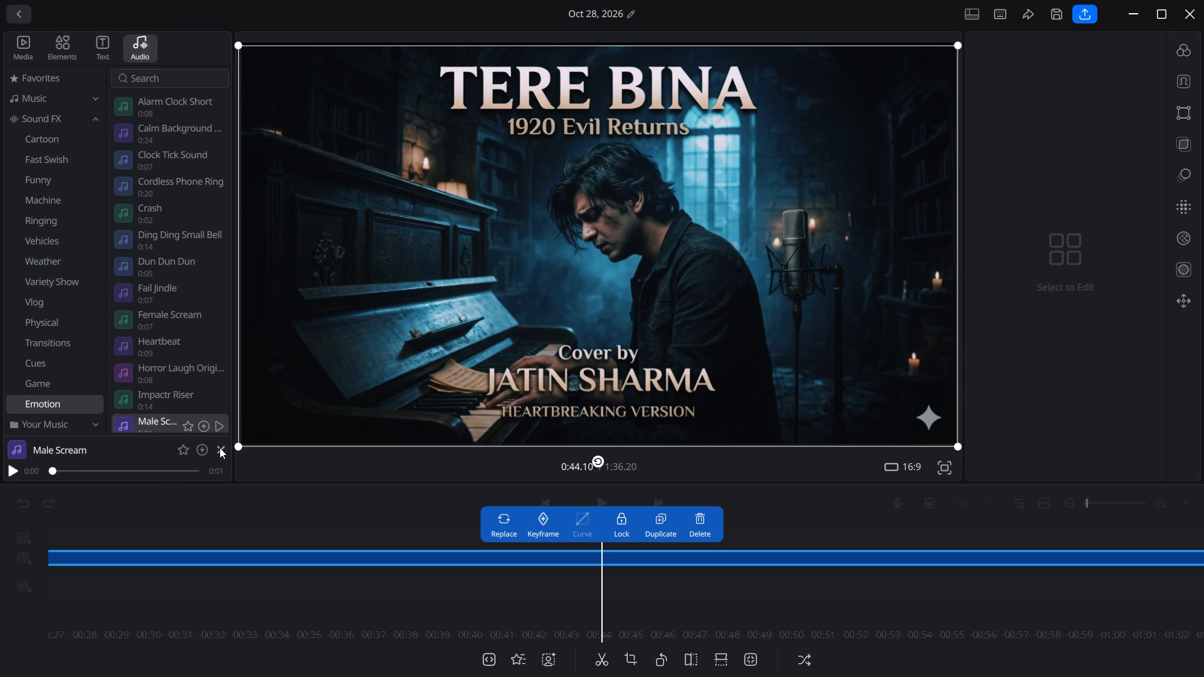
click(219, 448)
scroll(199, 365, down, 1)
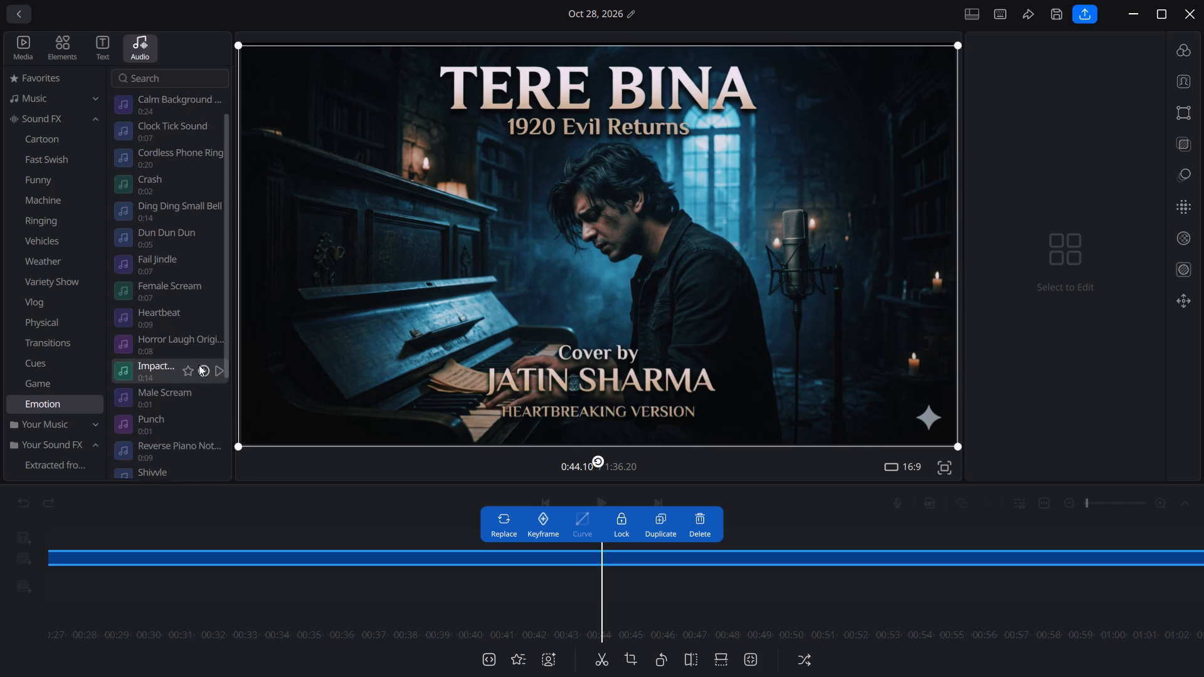
scroll(199, 365, down, 1)
click(218, 409)
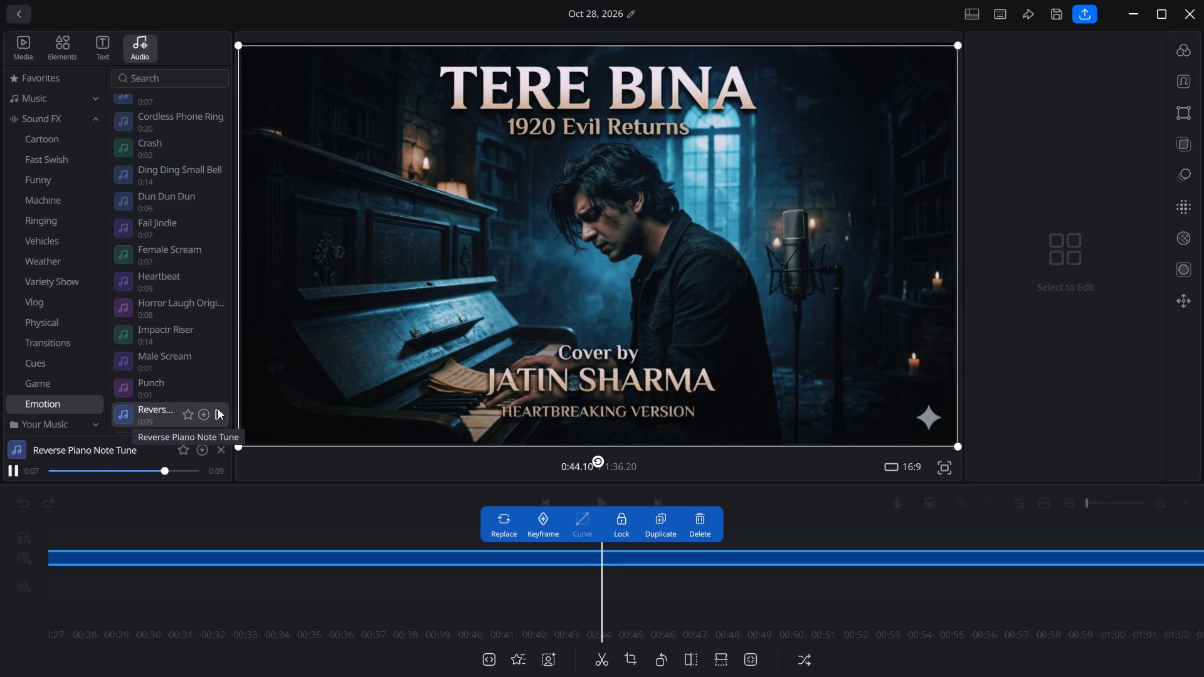
click(218, 409)
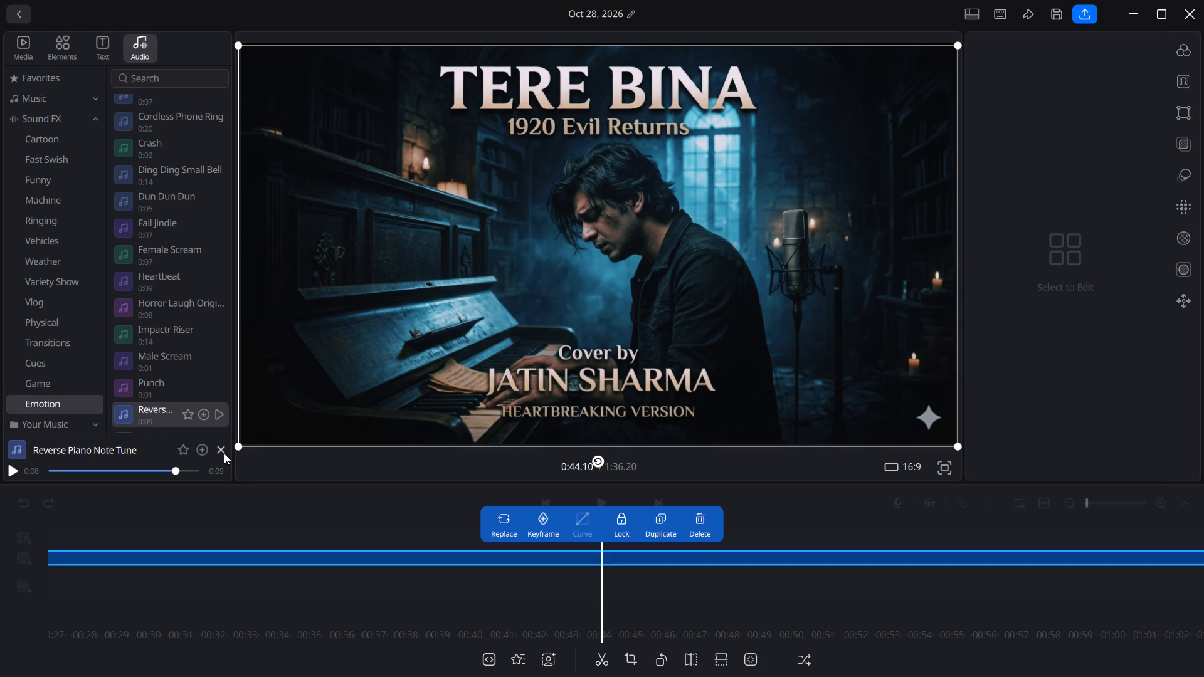
click(224, 453)
scroll(98, 298, up, 2)
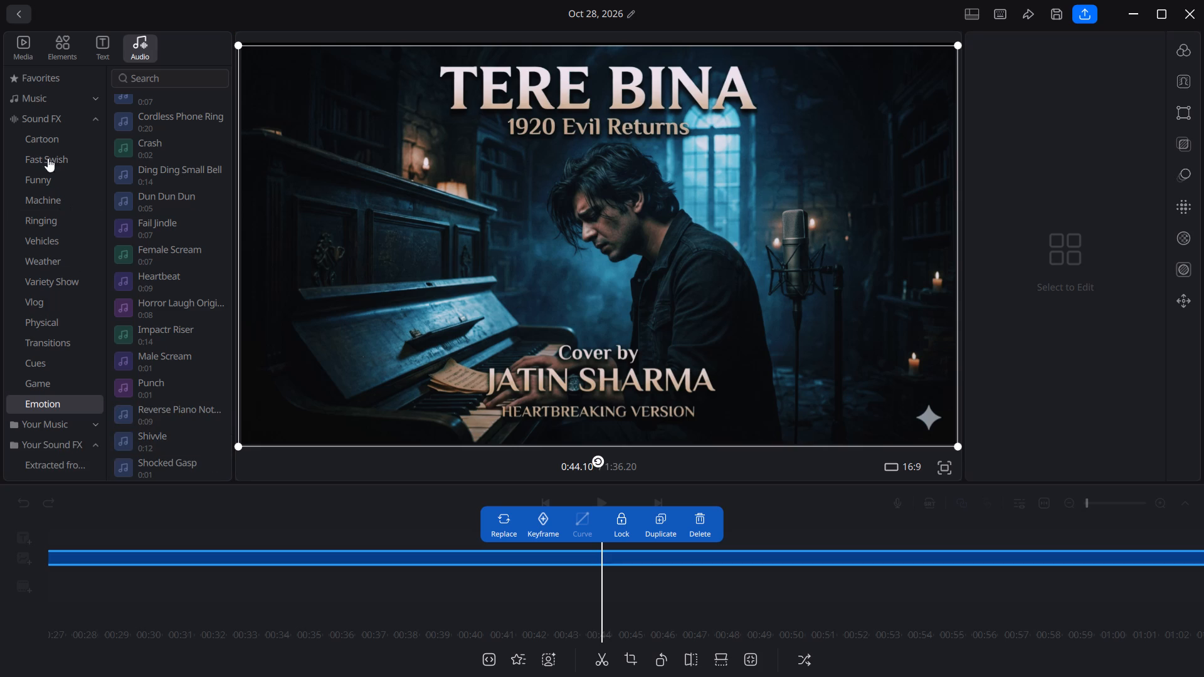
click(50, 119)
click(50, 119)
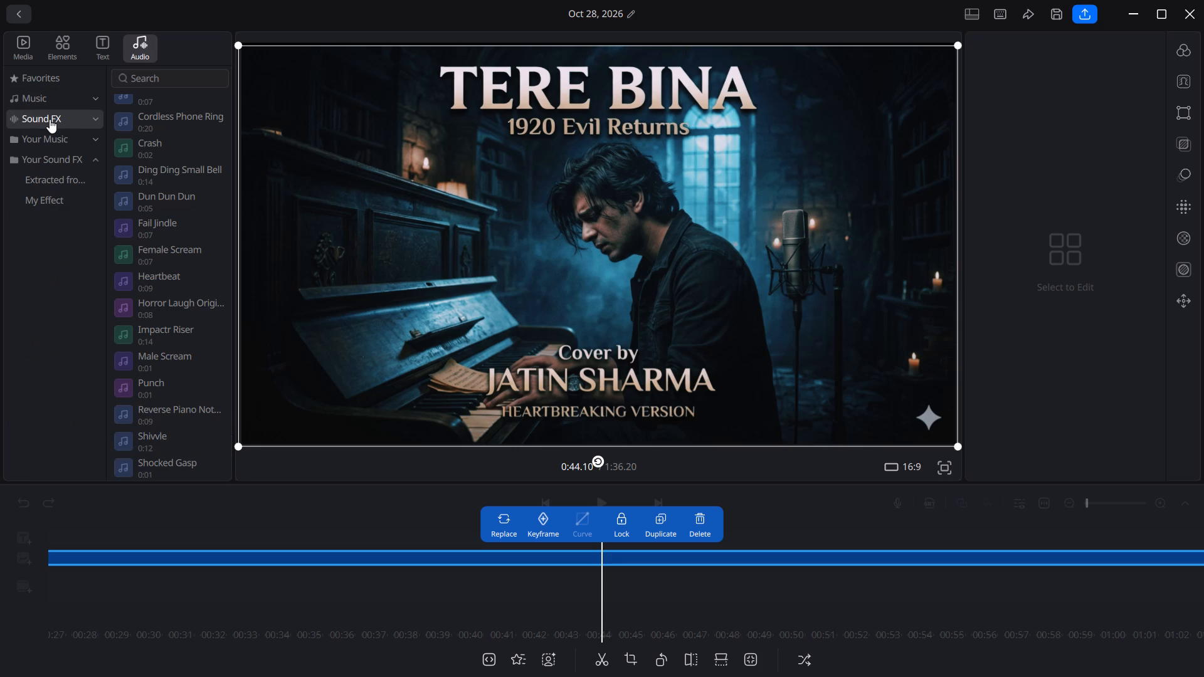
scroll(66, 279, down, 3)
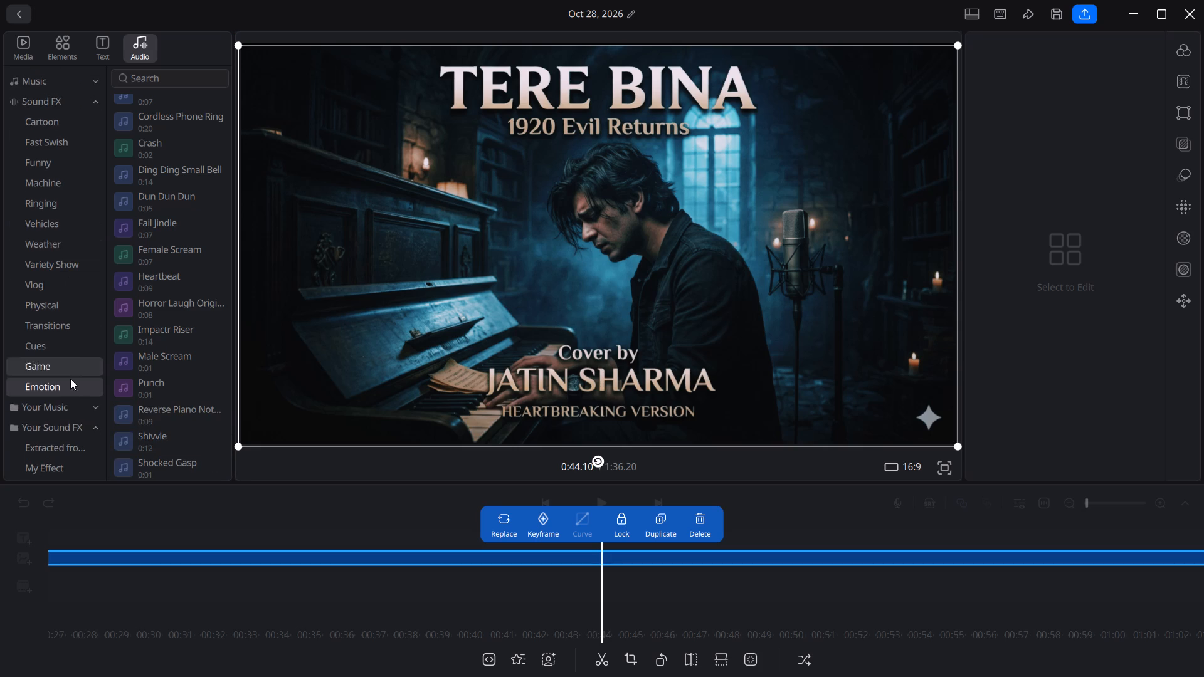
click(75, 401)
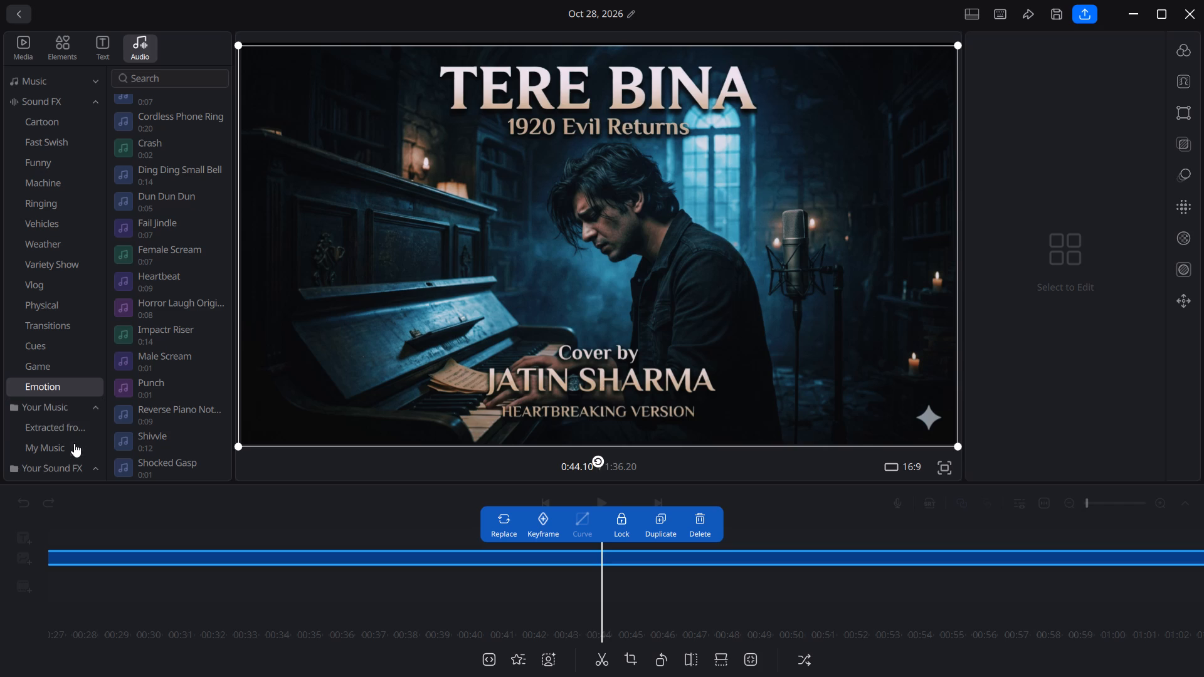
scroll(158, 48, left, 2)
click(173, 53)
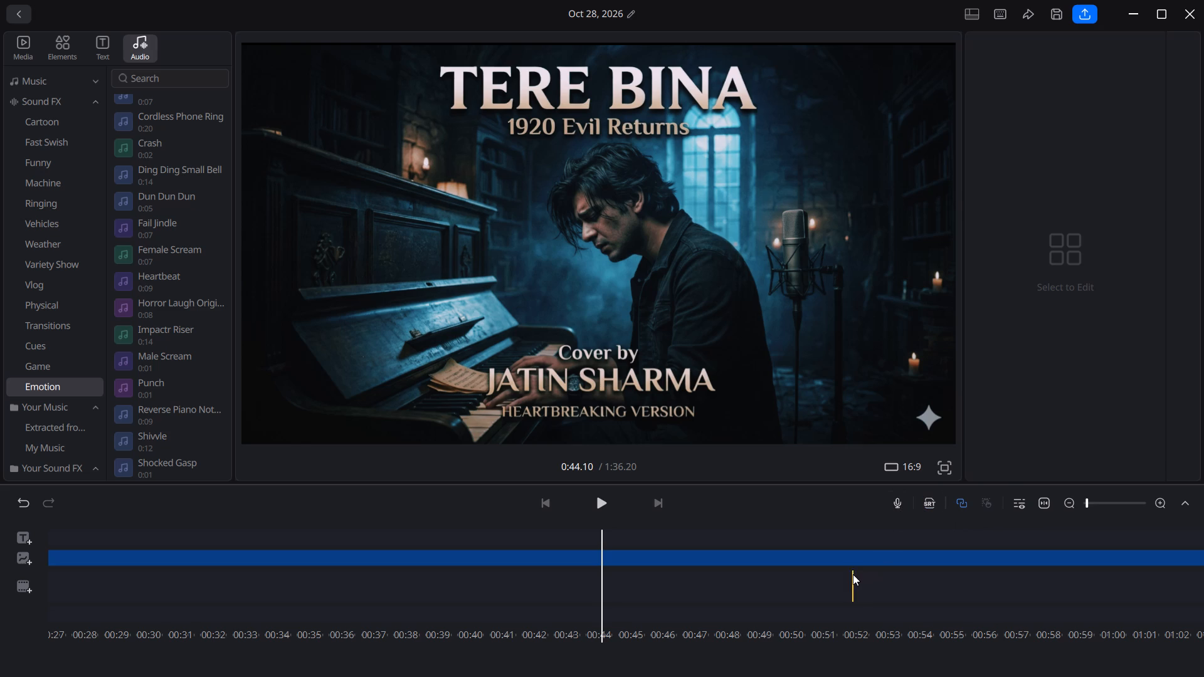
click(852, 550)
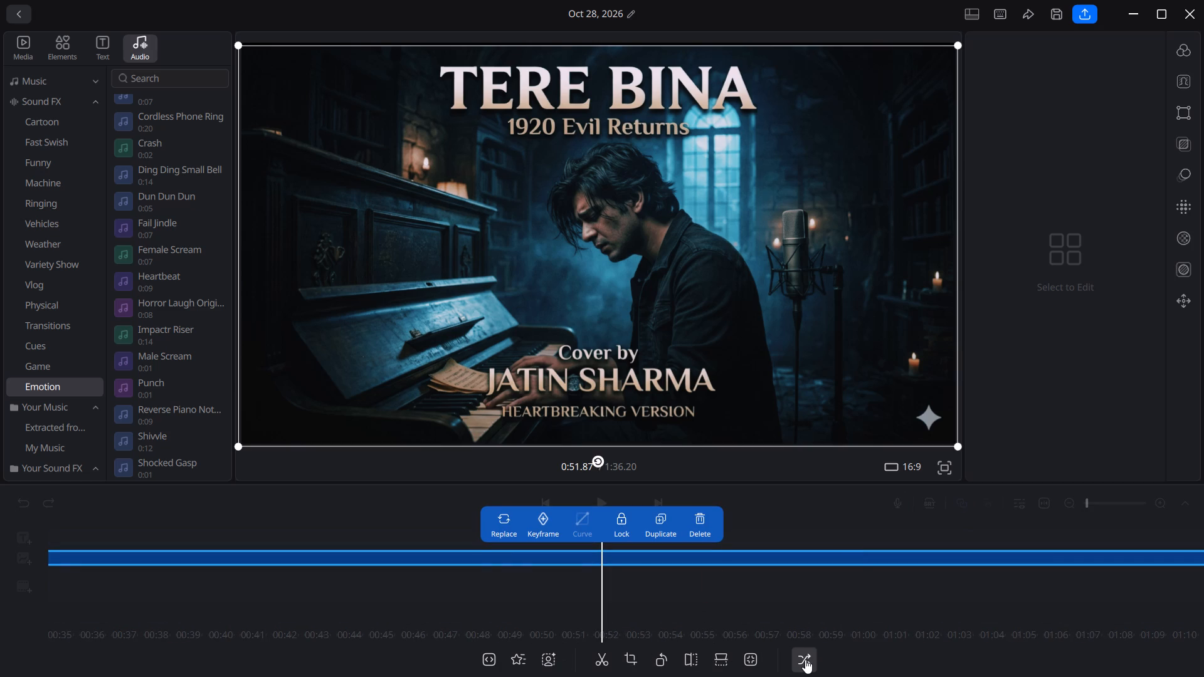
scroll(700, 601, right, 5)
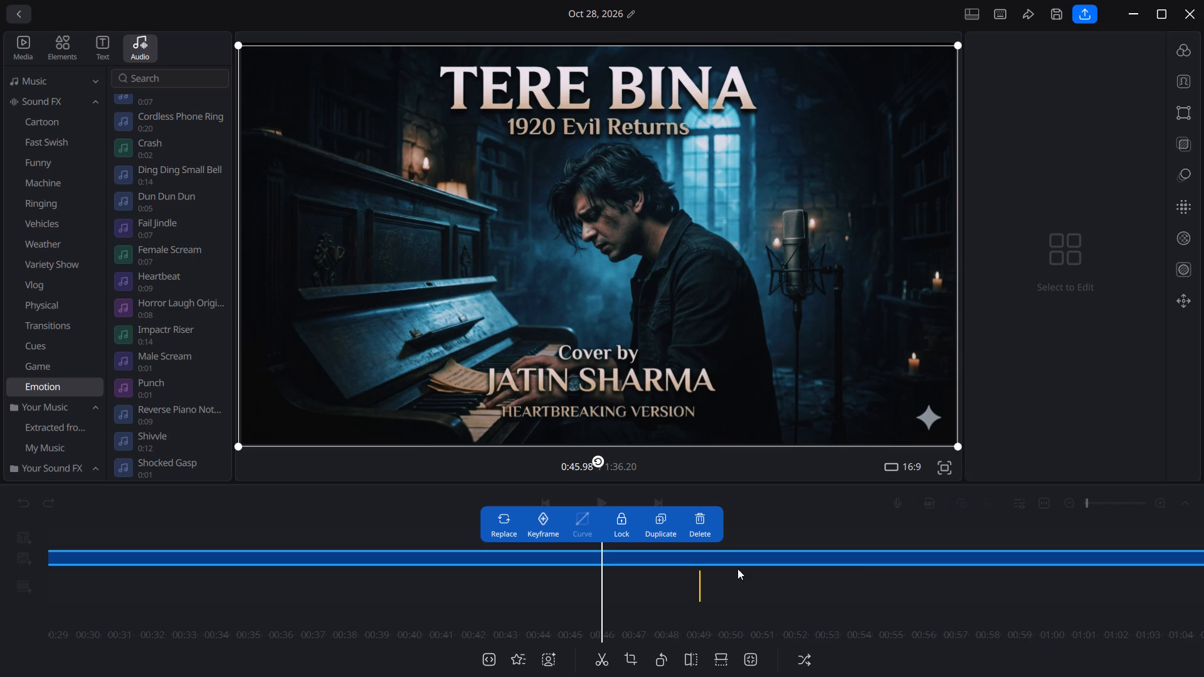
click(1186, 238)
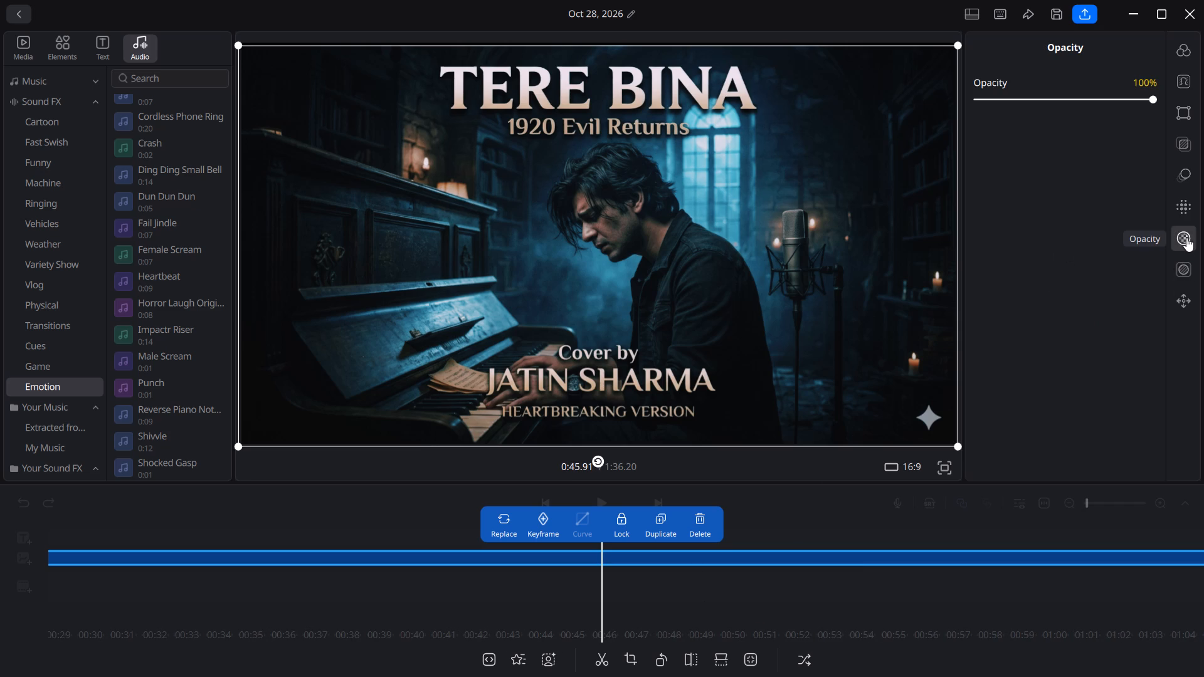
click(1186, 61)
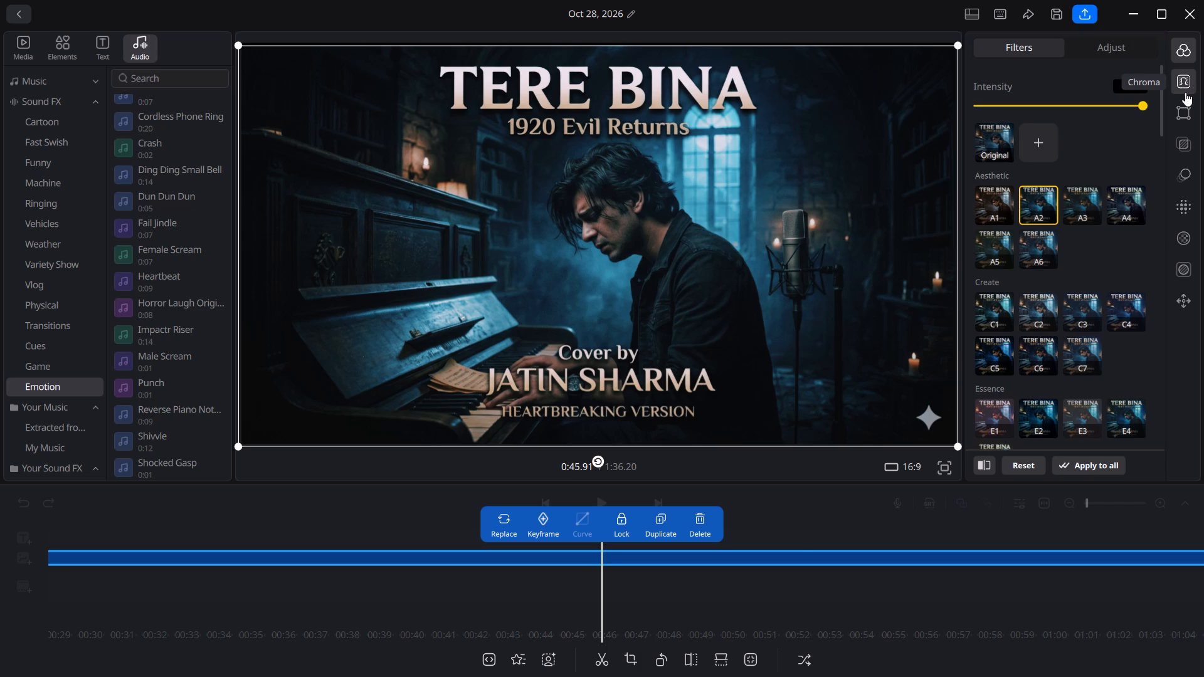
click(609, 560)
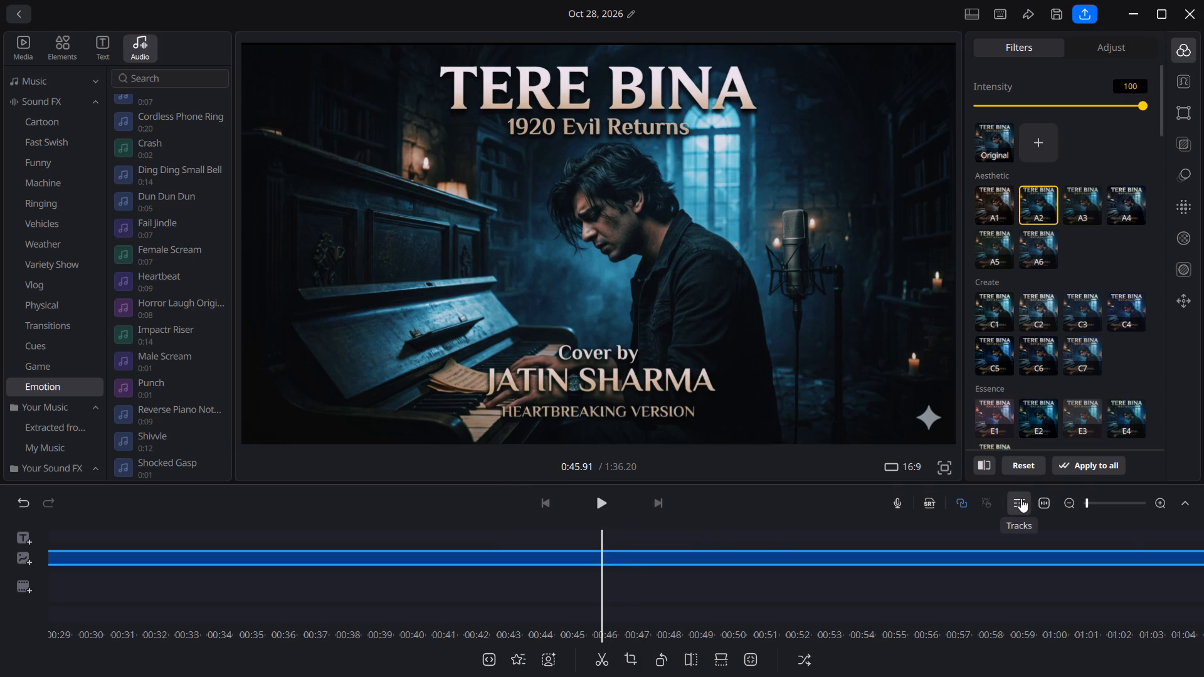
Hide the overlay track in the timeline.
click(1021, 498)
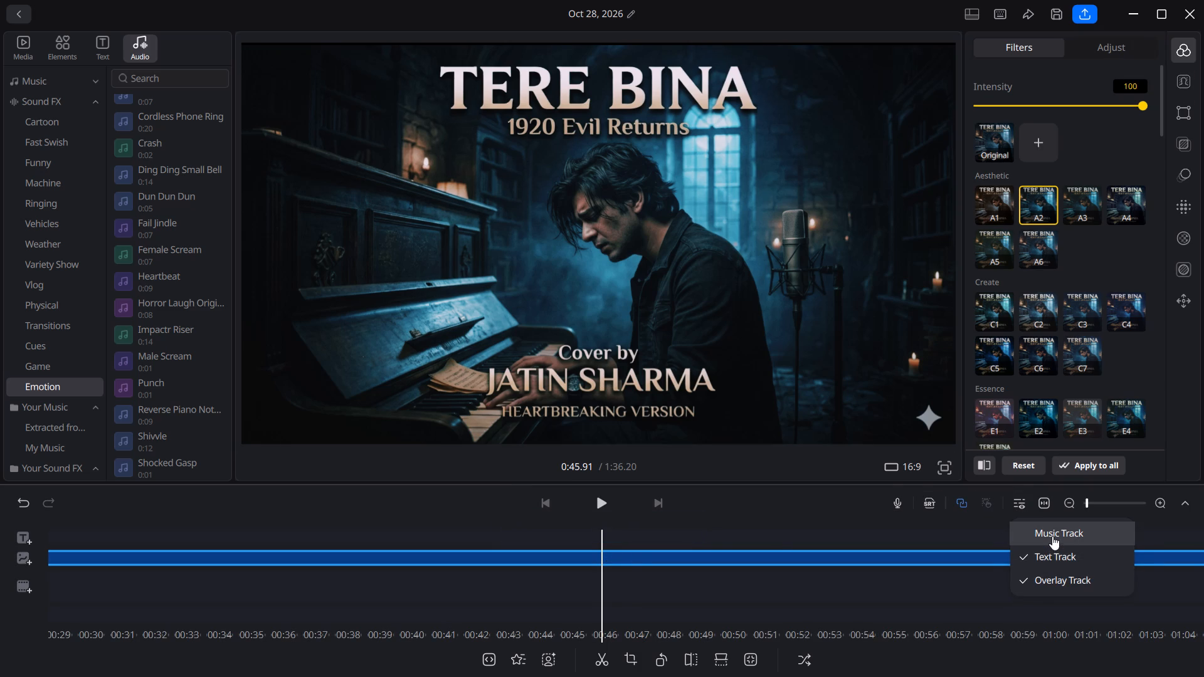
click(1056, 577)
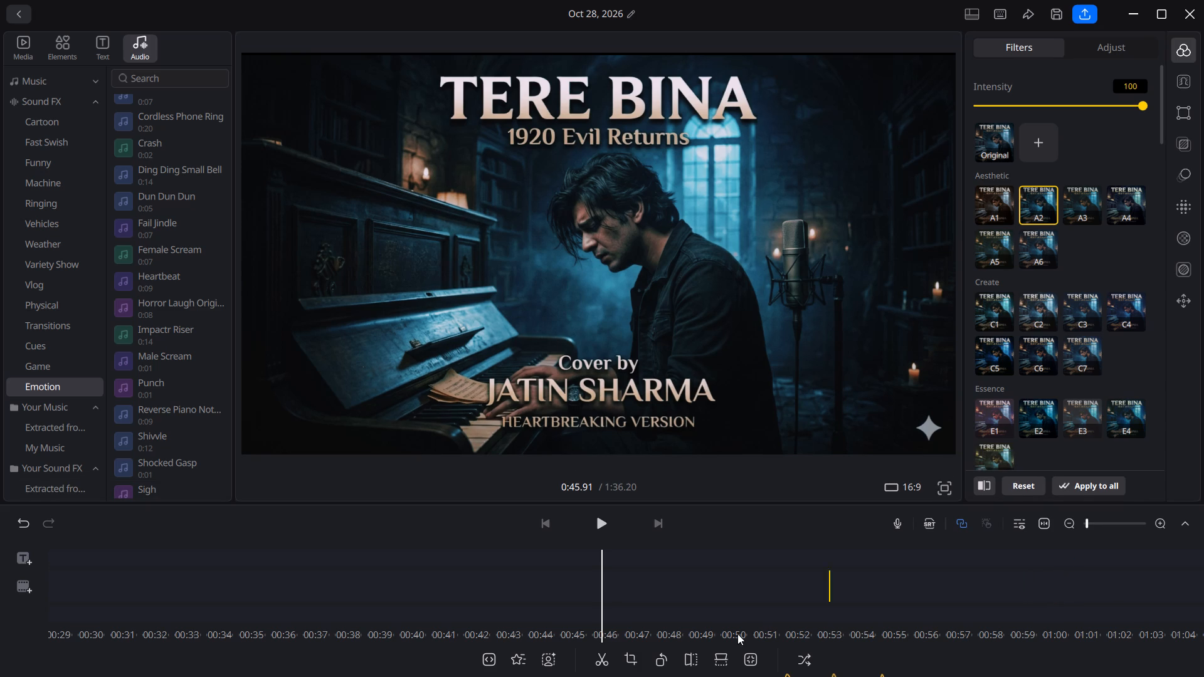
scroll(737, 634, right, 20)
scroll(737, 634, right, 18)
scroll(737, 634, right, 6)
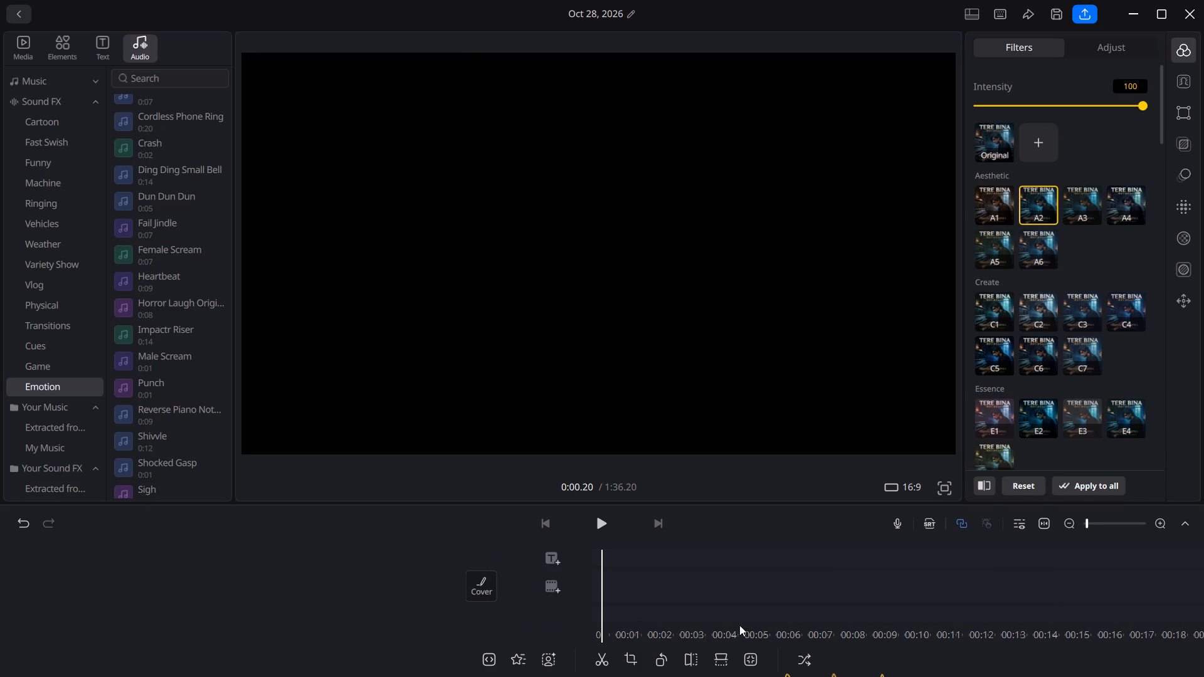
Undo the deletion of the text overlay.
key(ctrl+z)
Show the overlay track and the music track in the timeline.
scroll(843, 563, left, 7)
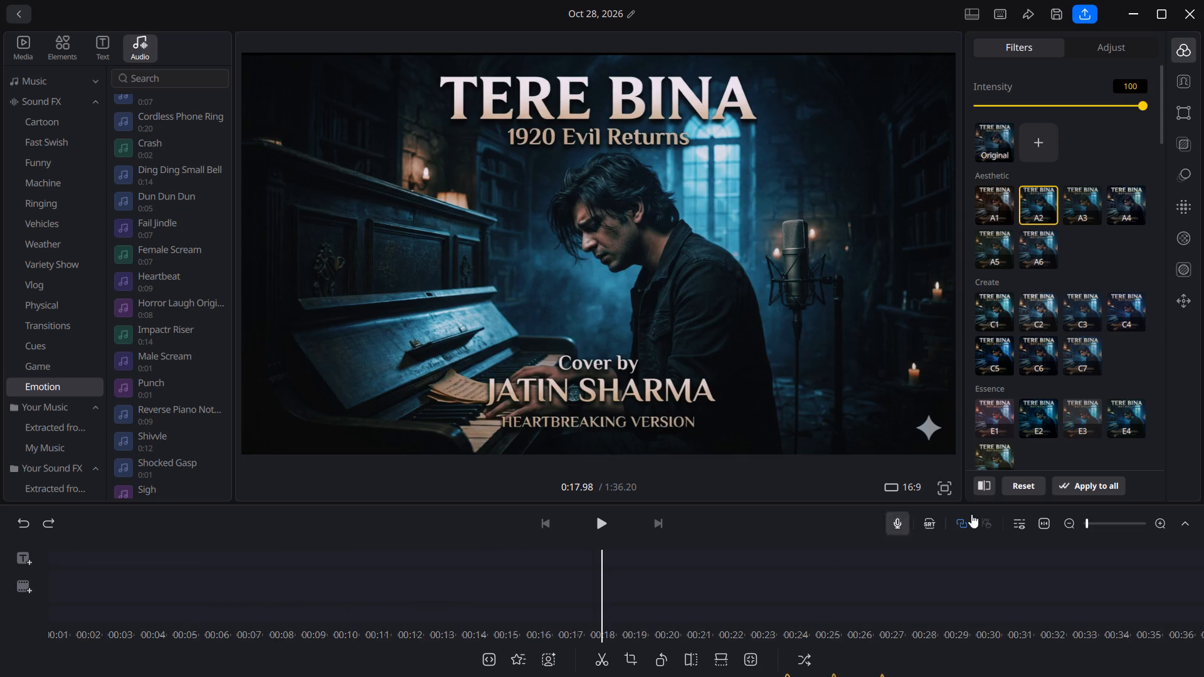
click(1022, 526)
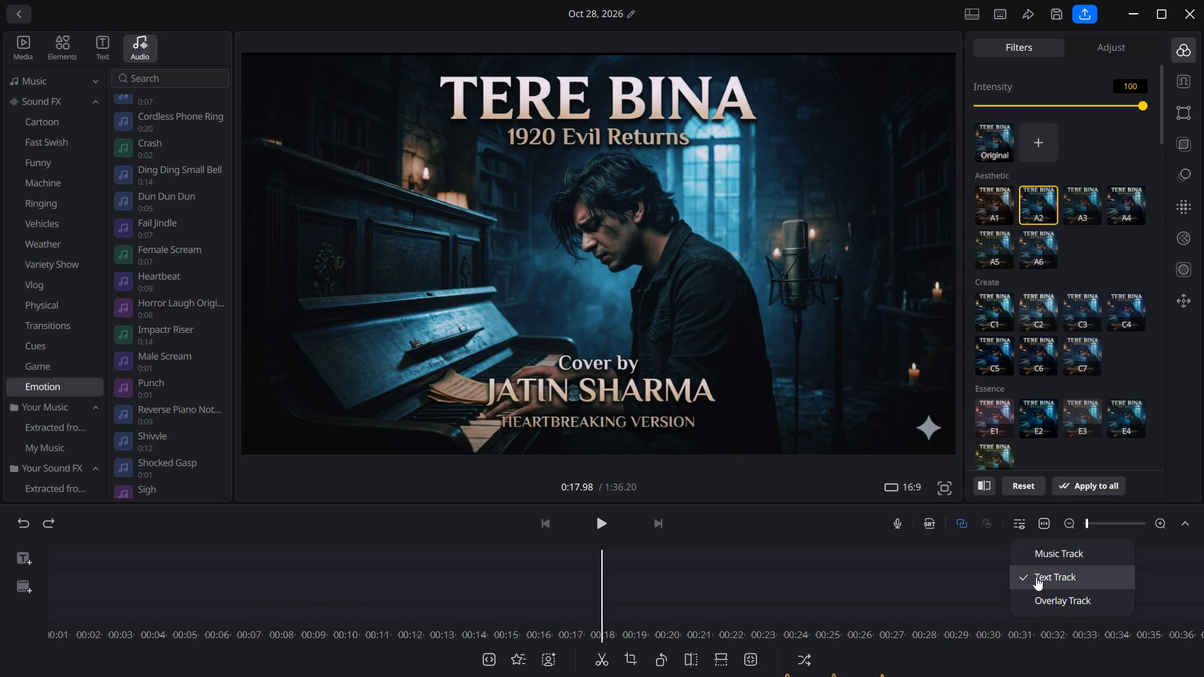
click(1033, 596)
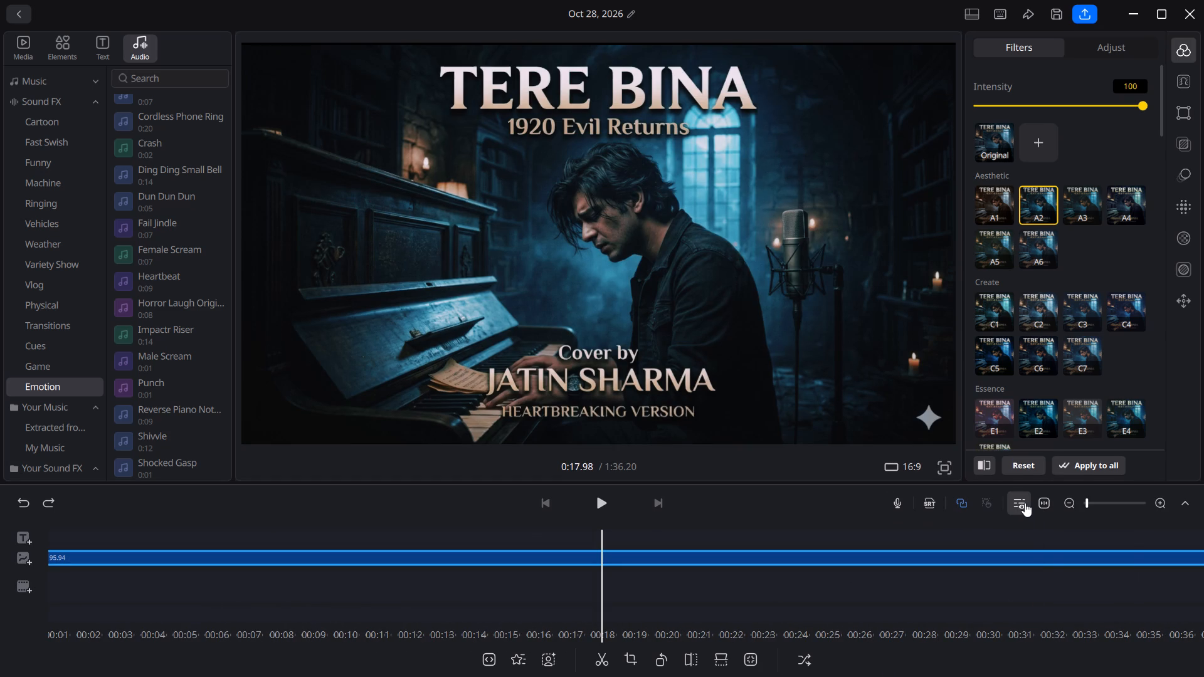
click(1025, 503)
click(1026, 532)
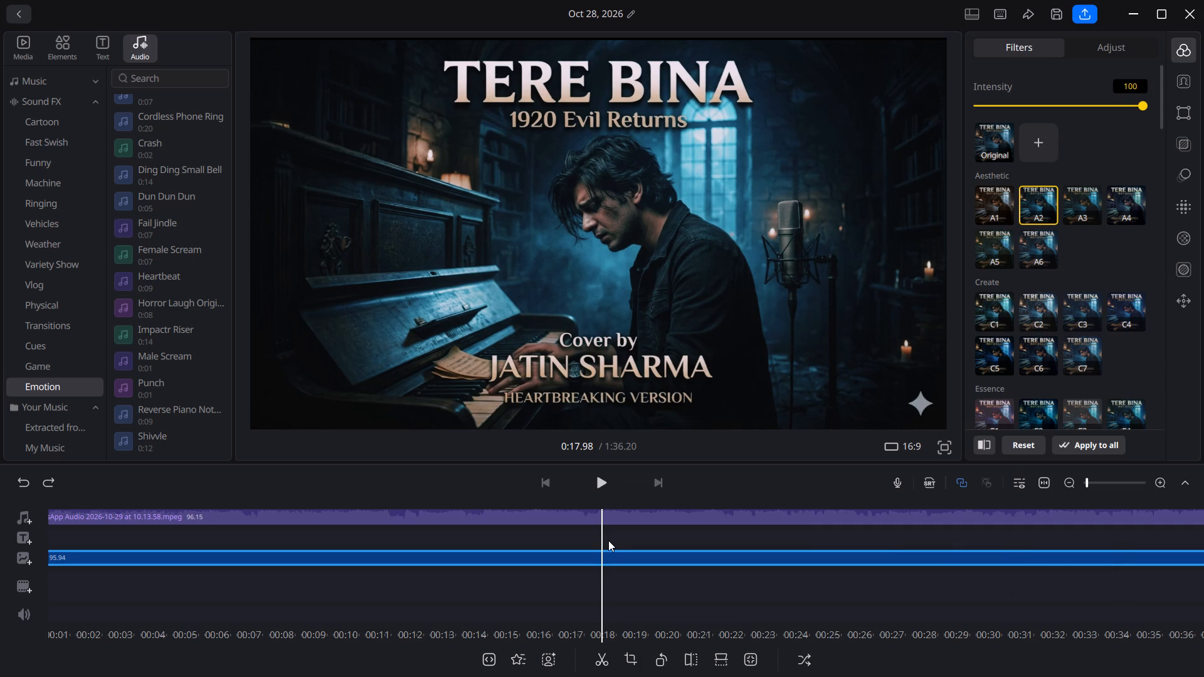
Select the WhatsApp audio clip, play it from near the start and check its volume and voice effect settings.
scroll(608, 540, right, 11)
click(645, 519)
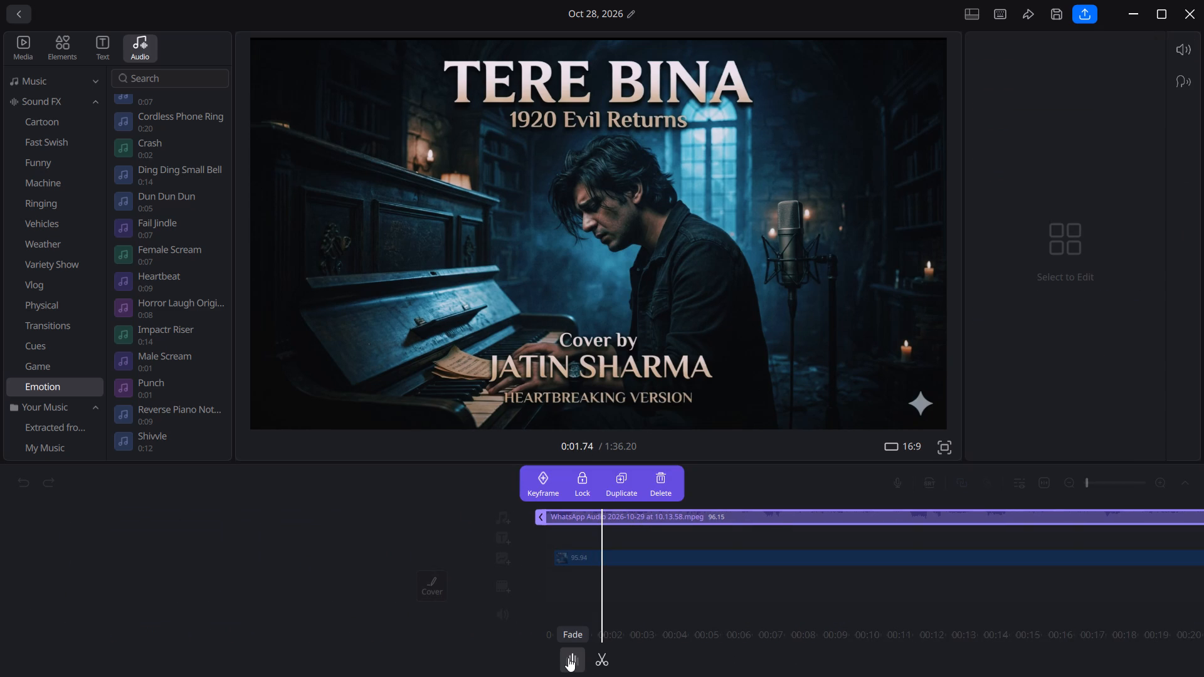
click(1185, 60)
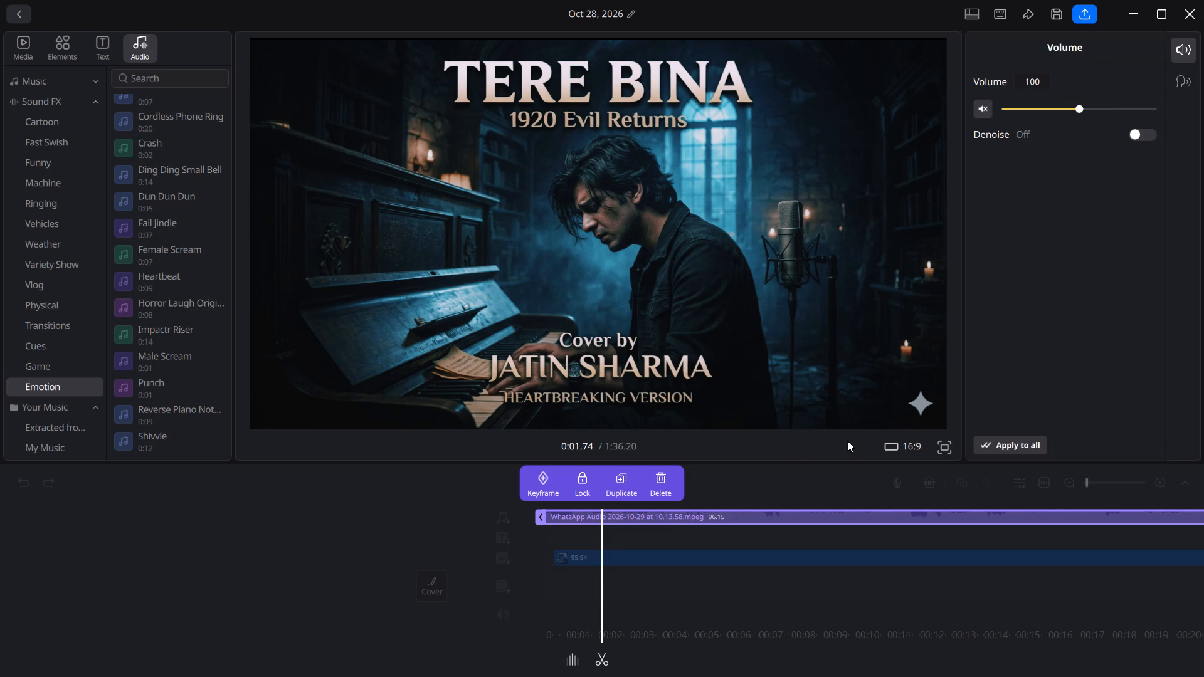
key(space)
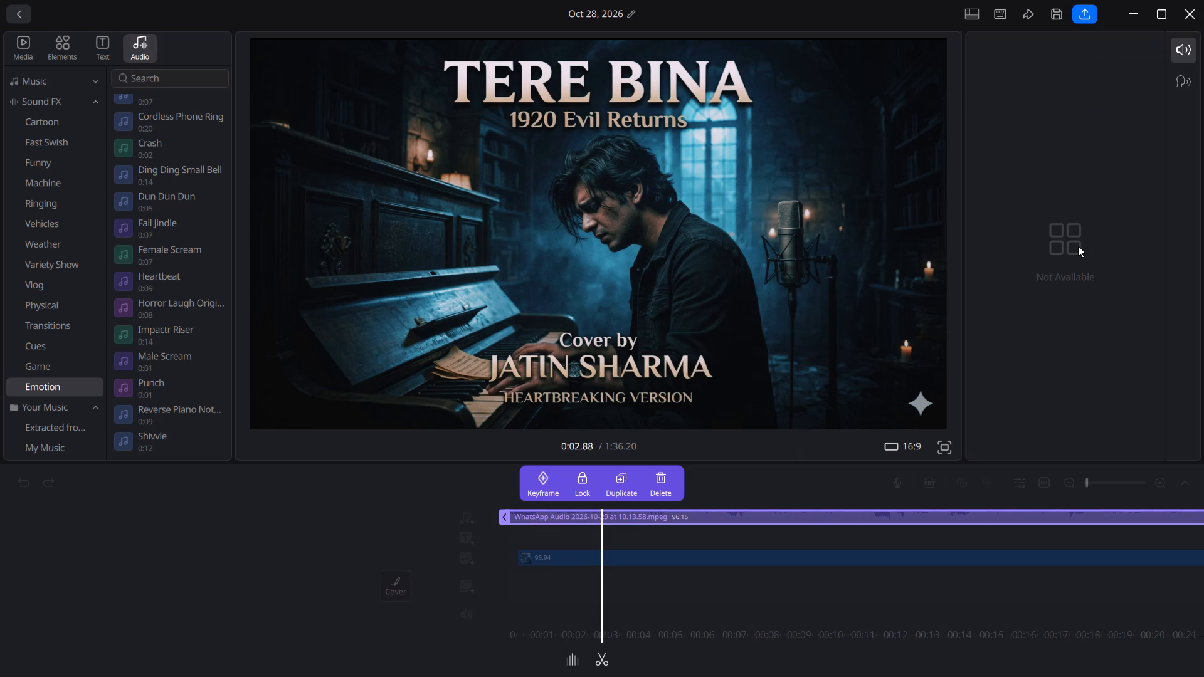
click(1180, 53)
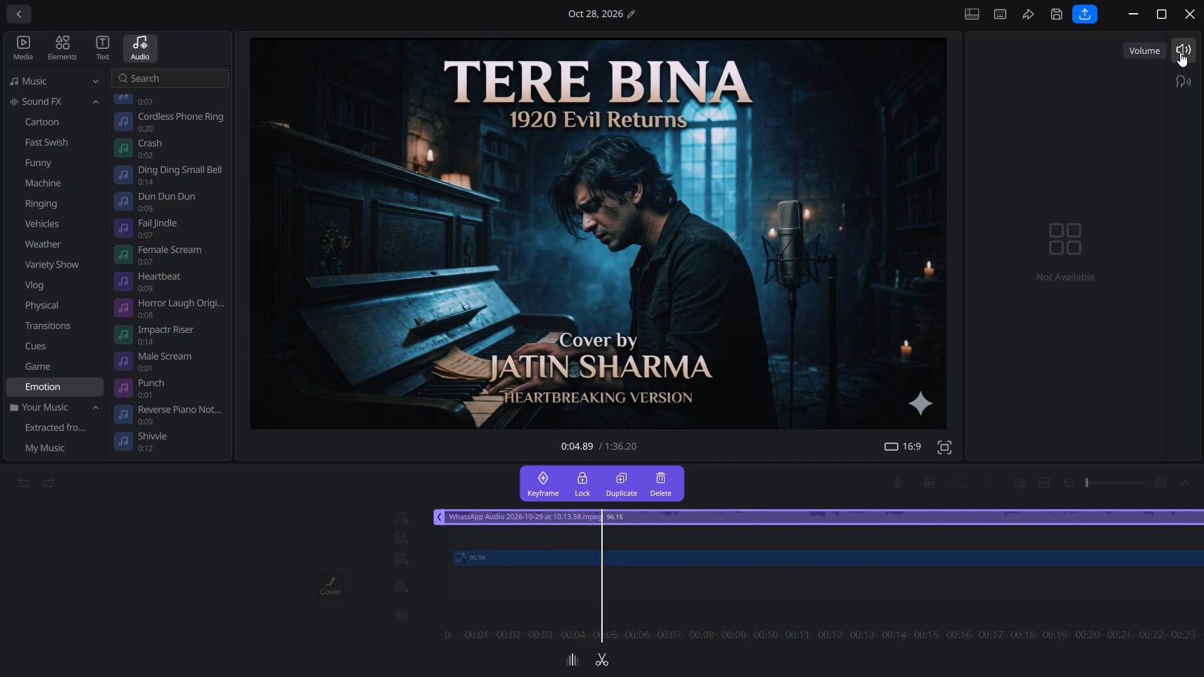
click(1183, 55)
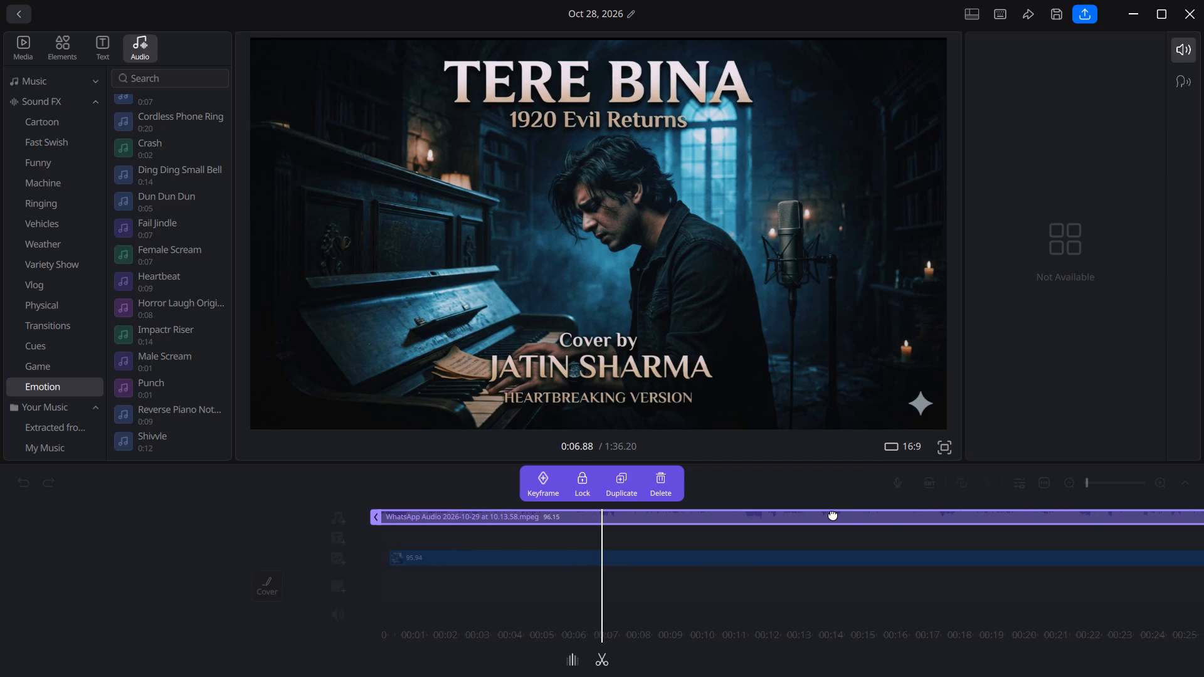
click(1190, 54)
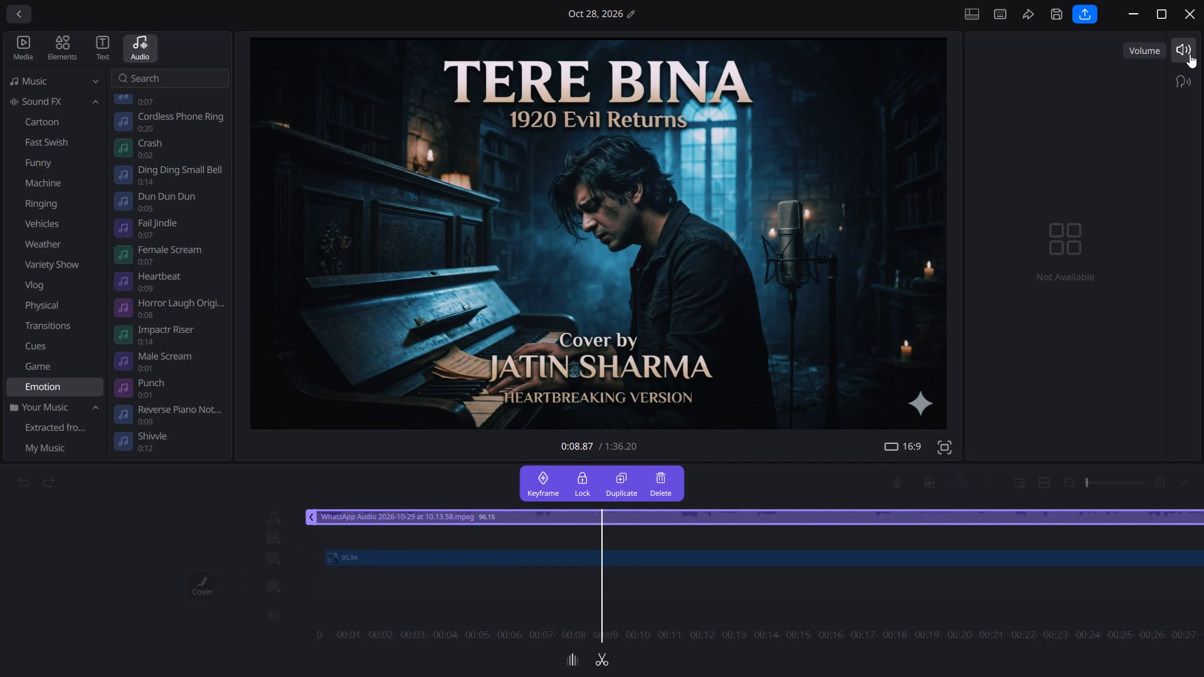
click(1190, 54)
click(1183, 80)
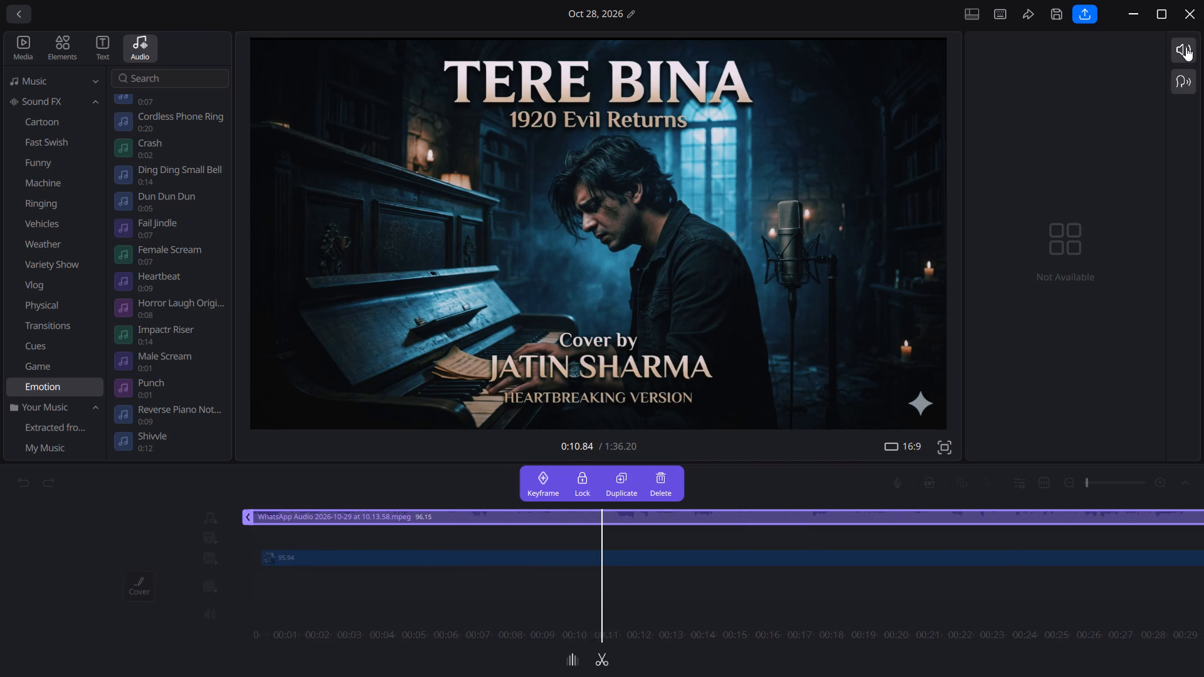
click(1186, 47)
click(1113, 73)
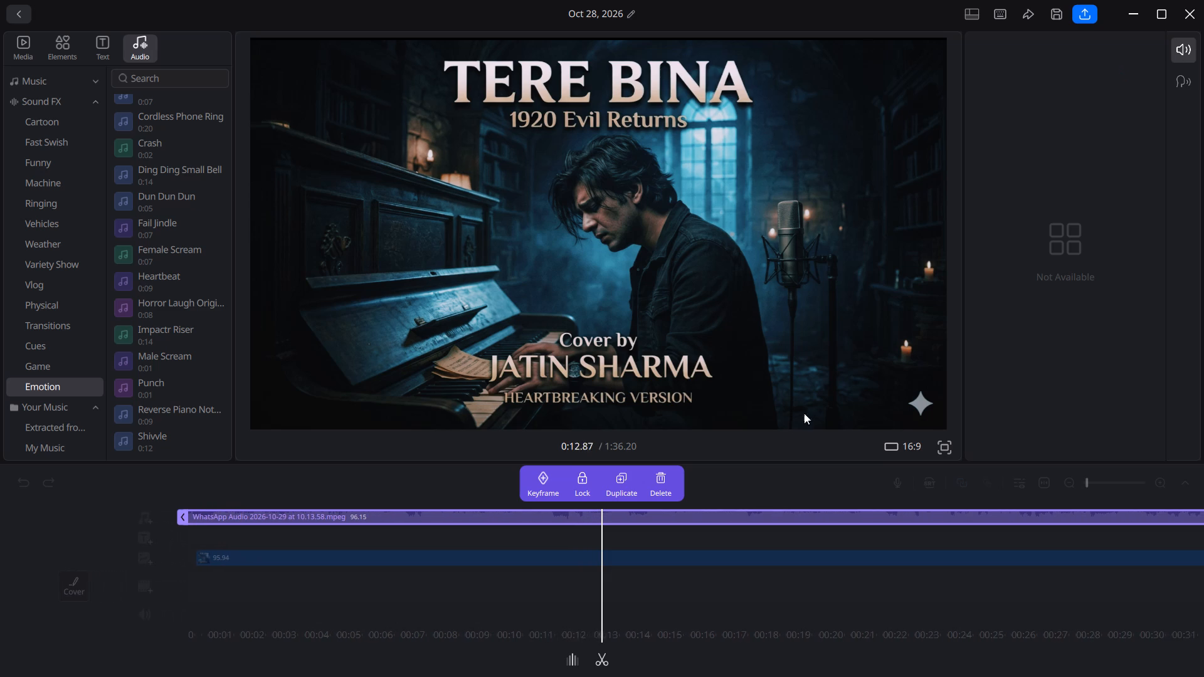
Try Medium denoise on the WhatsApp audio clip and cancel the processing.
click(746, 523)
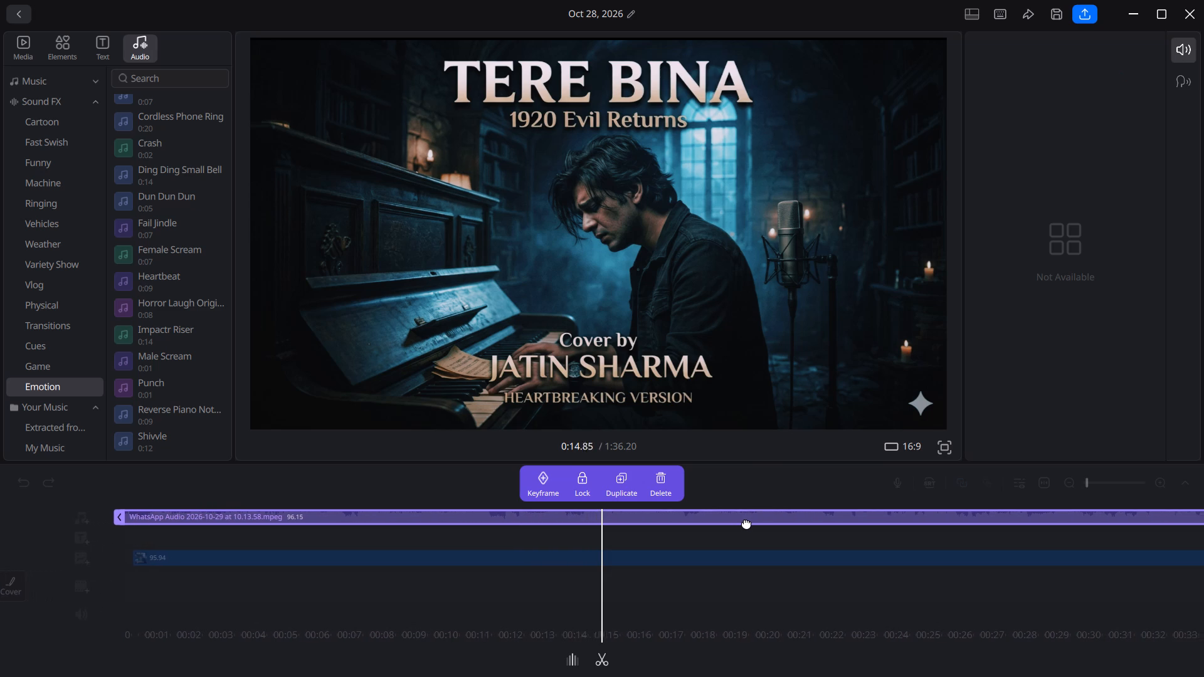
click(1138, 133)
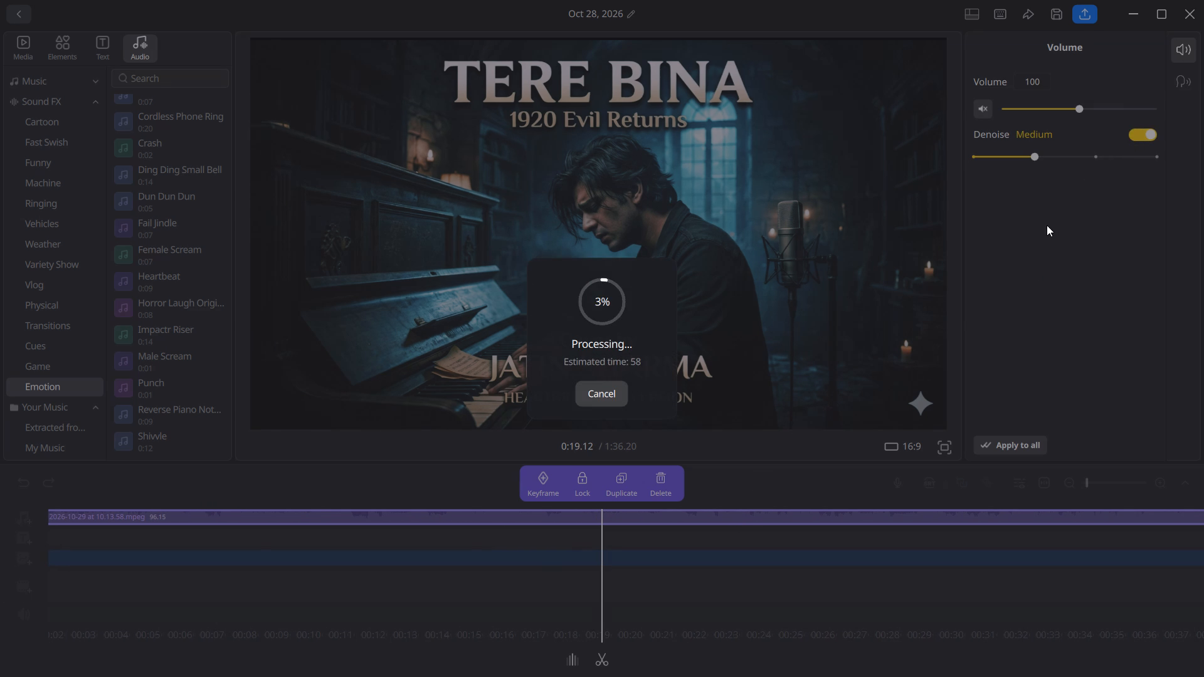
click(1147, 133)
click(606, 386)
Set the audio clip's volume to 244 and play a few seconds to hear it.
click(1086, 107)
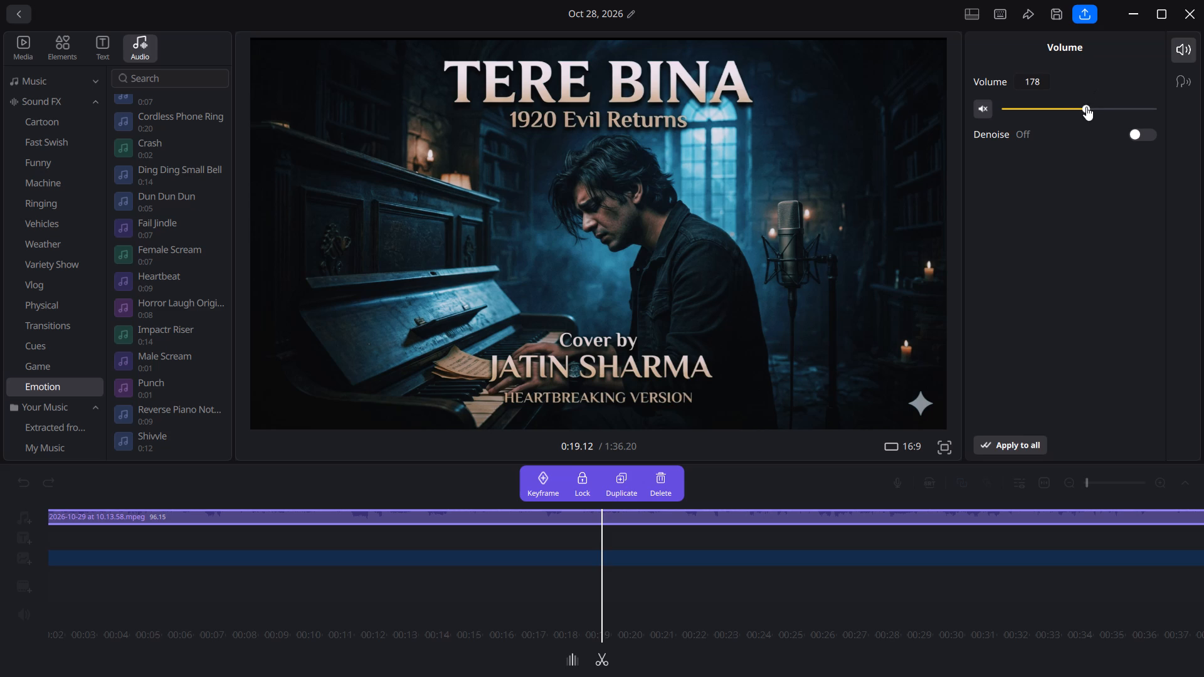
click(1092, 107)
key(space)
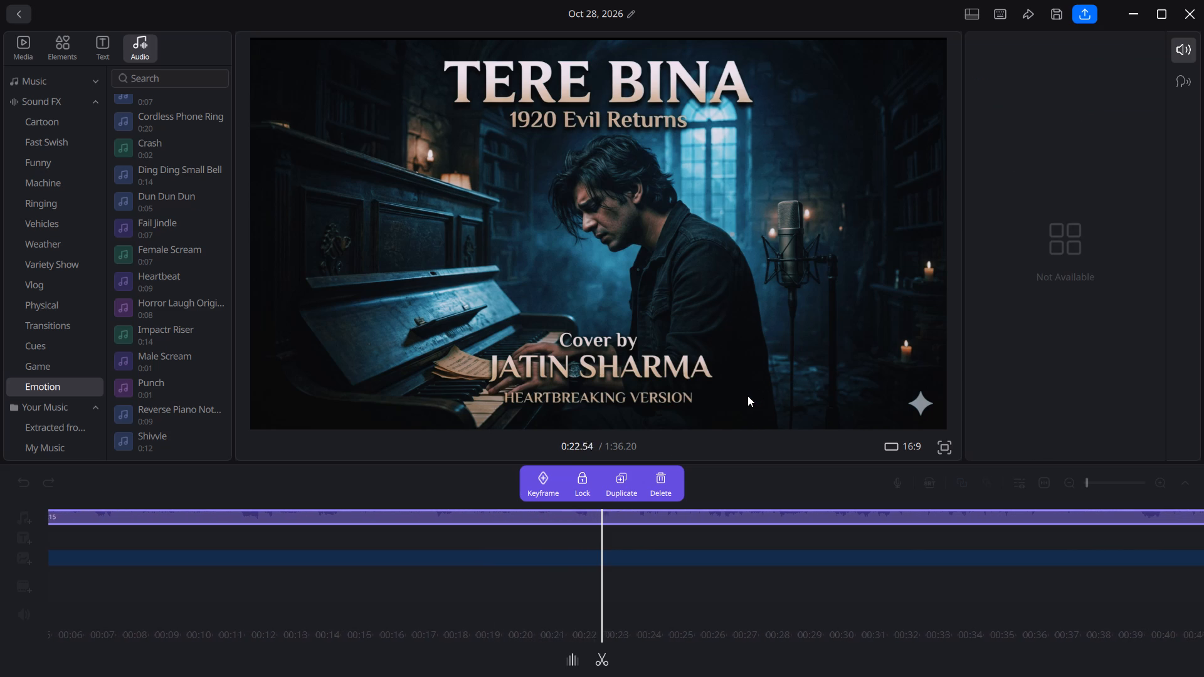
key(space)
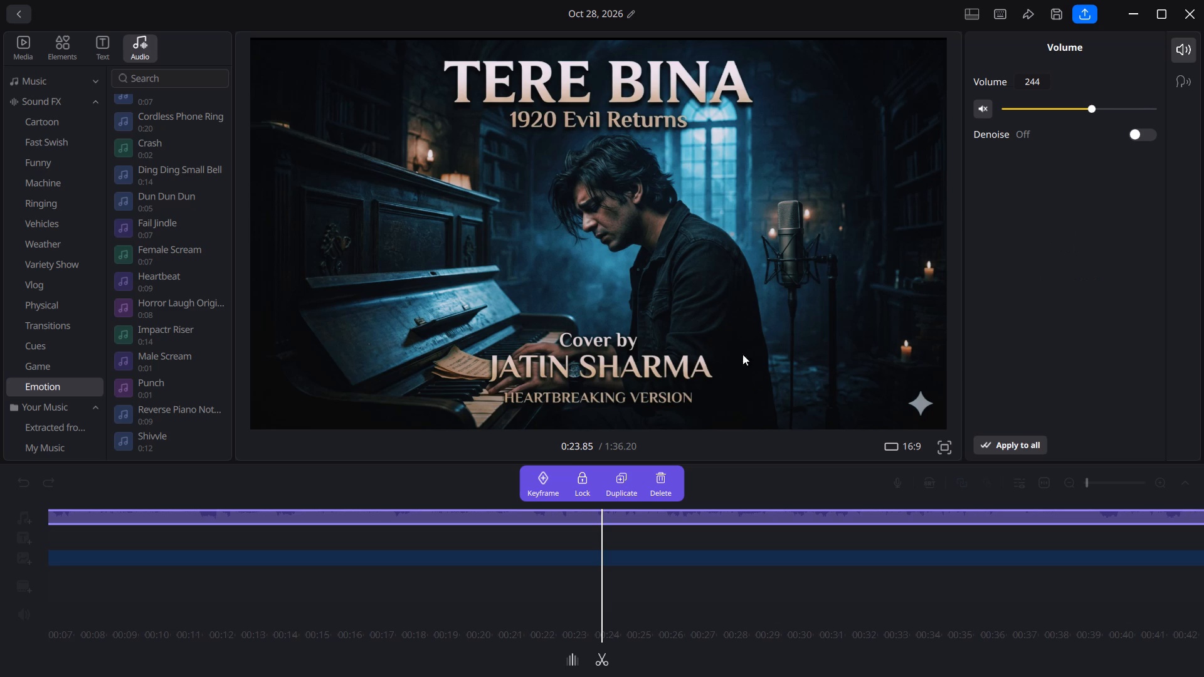
Set the audio clip's volume to 113.
click(1072, 112)
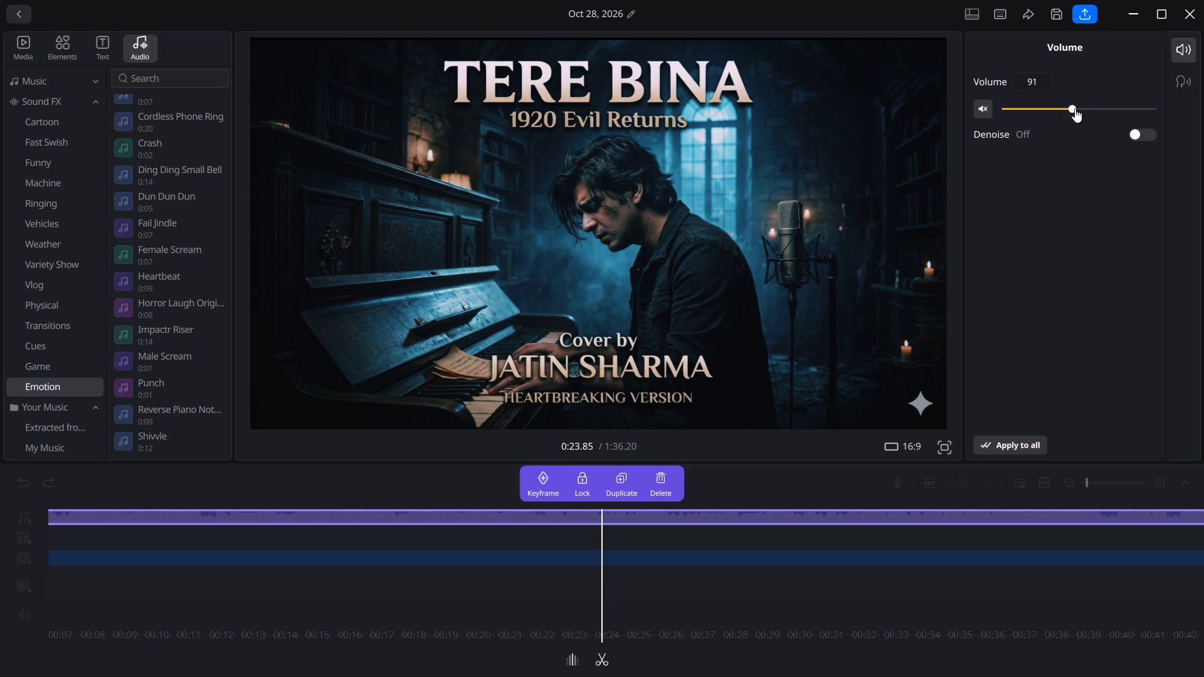
click(1078, 109)
click(1083, 109)
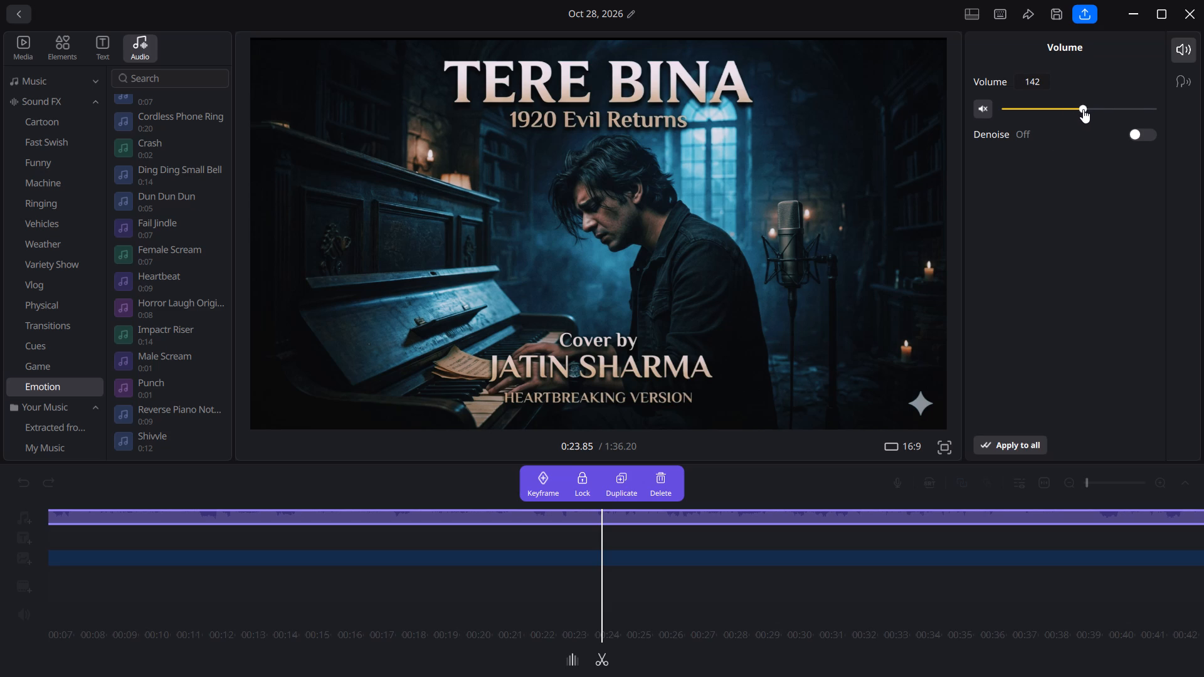
click(1080, 109)
key(Down)
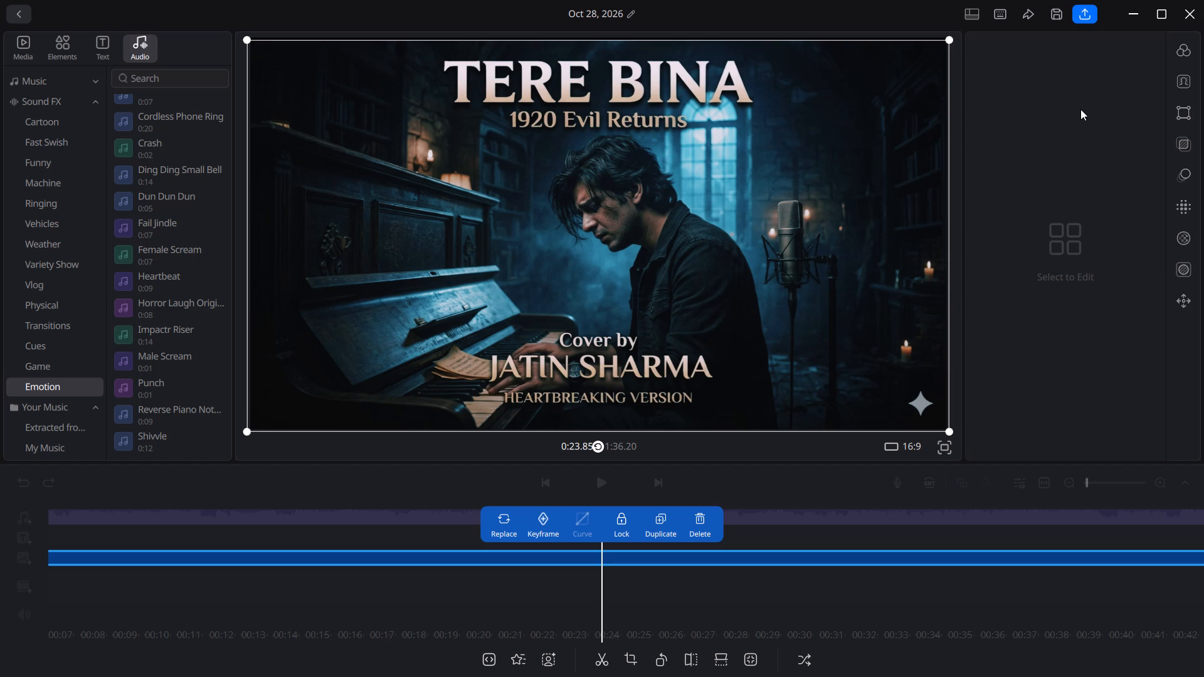
Play the WhatsApp audio clip from about 0:28 to 0:41 and check its volume settings.
click(741, 514)
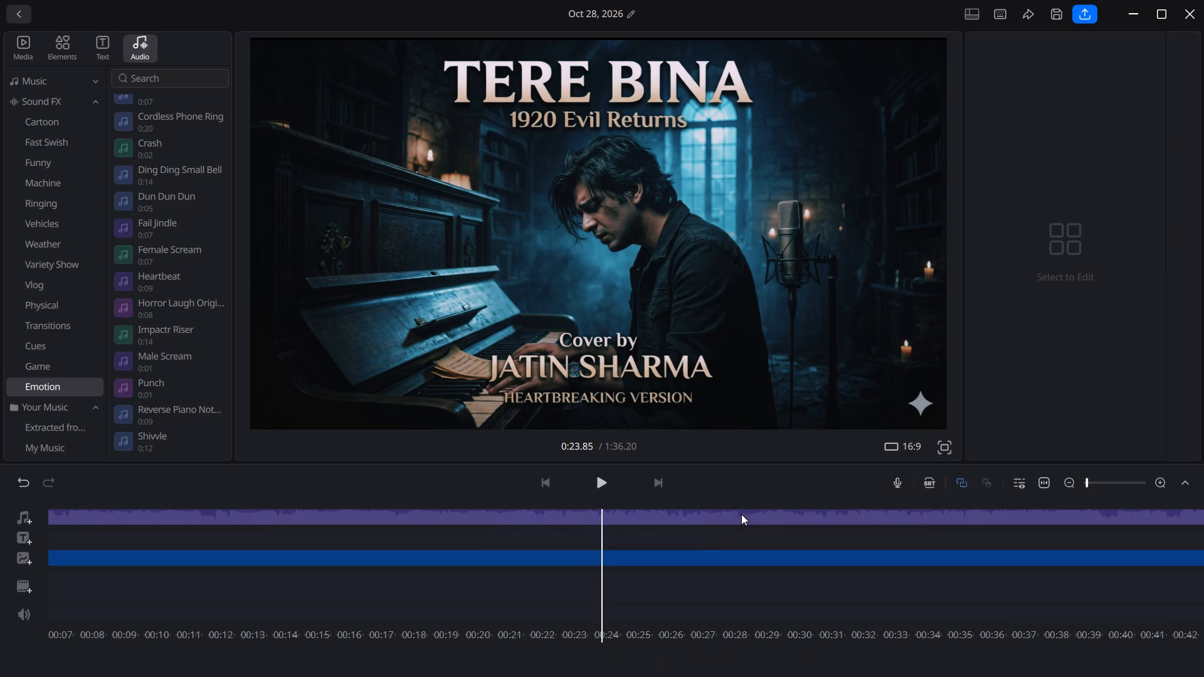
click(751, 513)
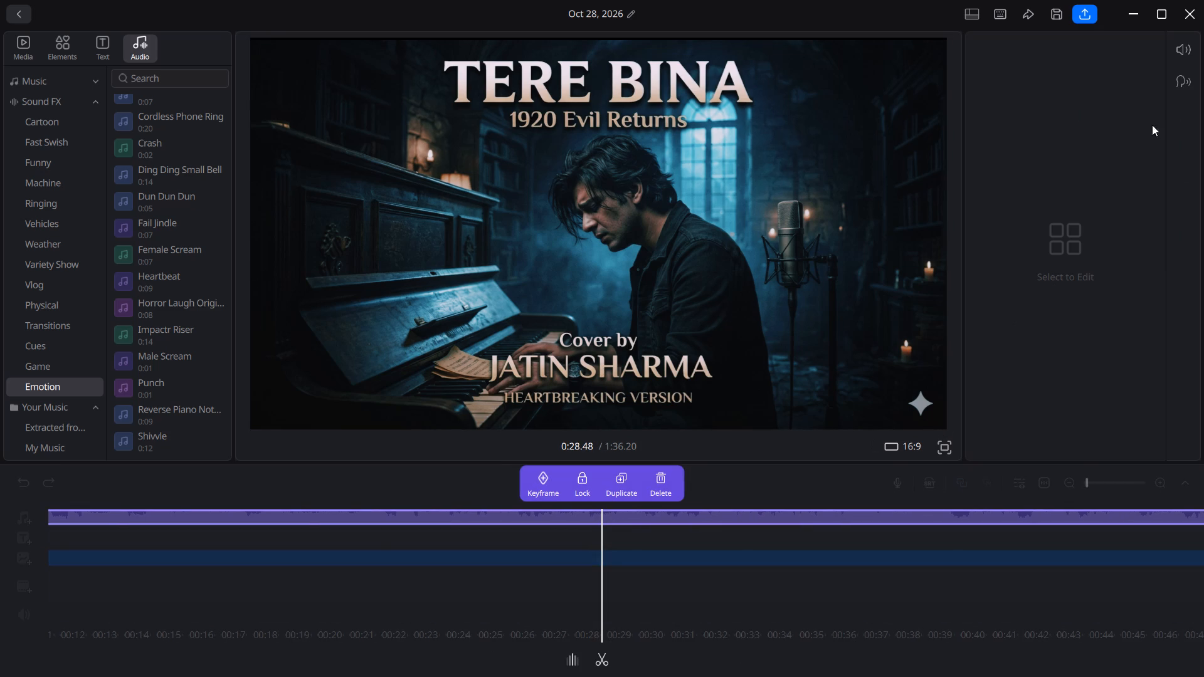
click(1188, 54)
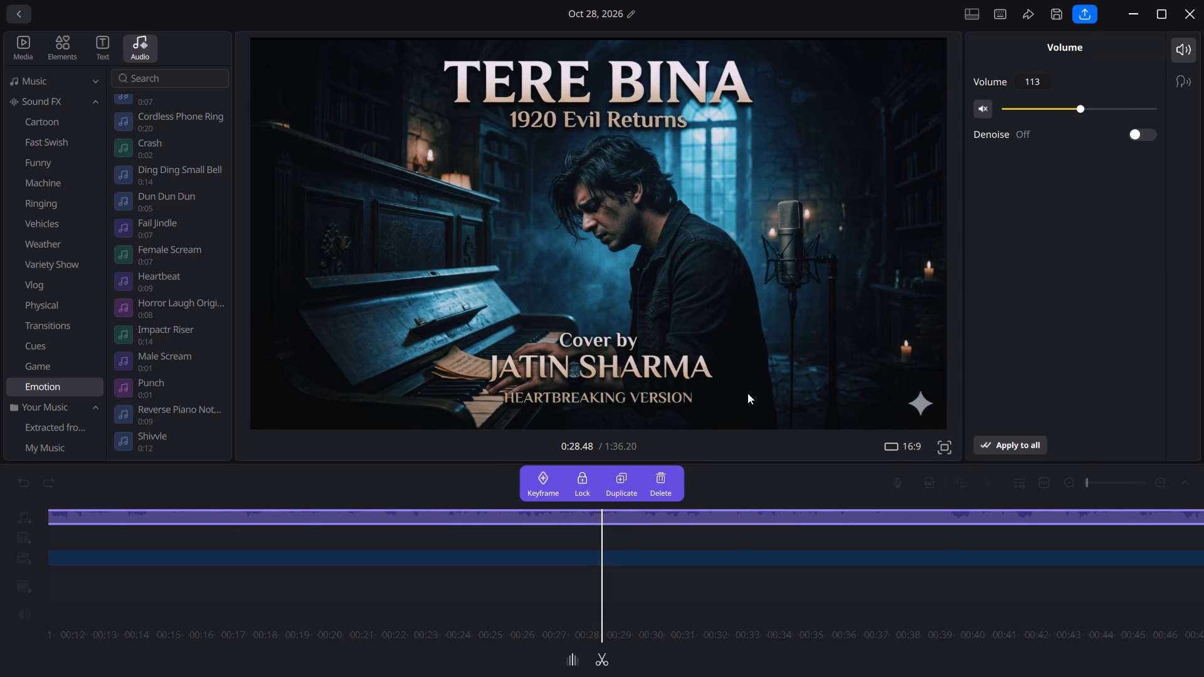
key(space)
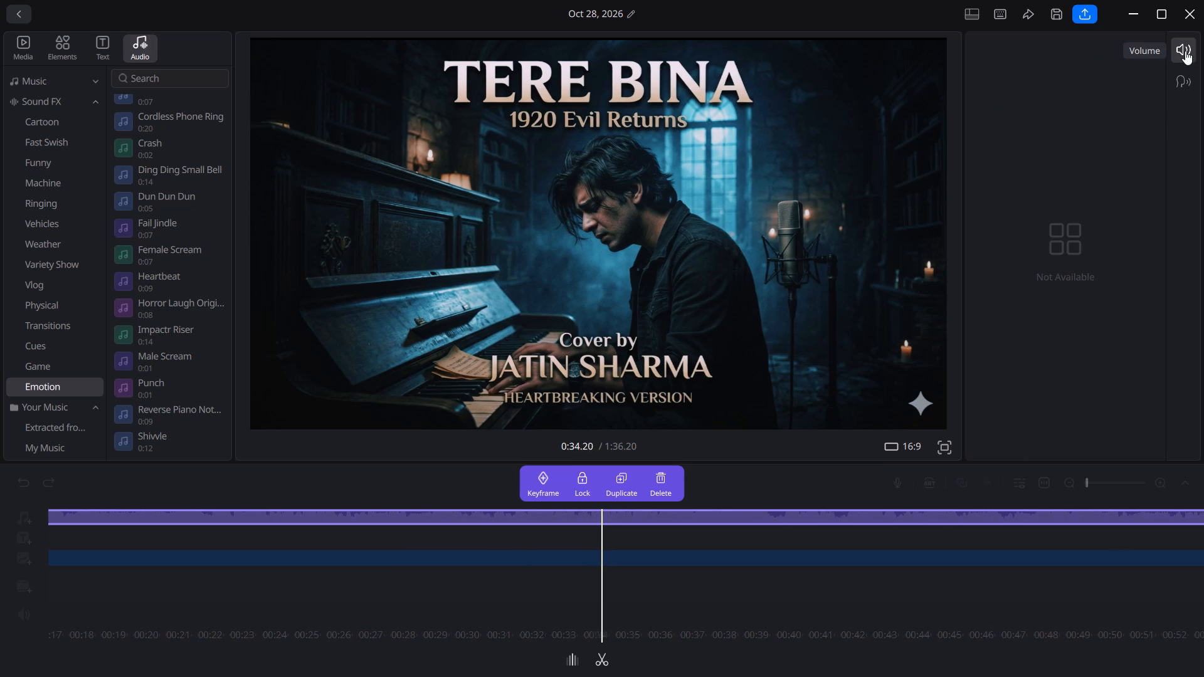
click(1186, 75)
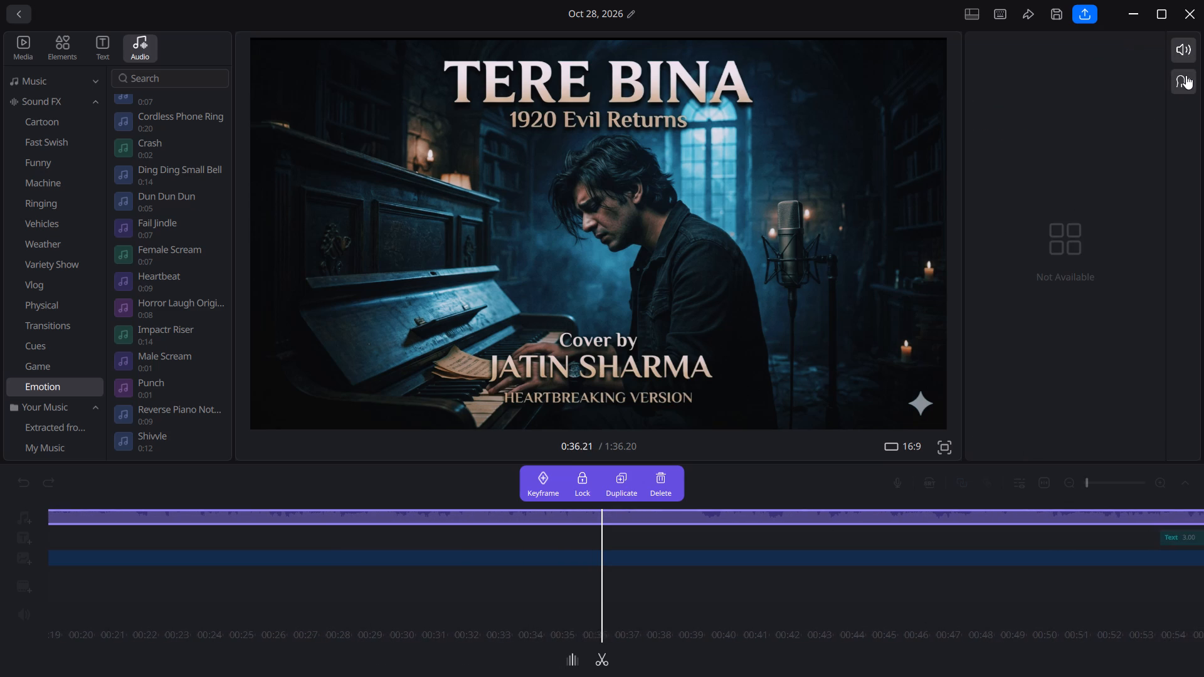
click(1184, 84)
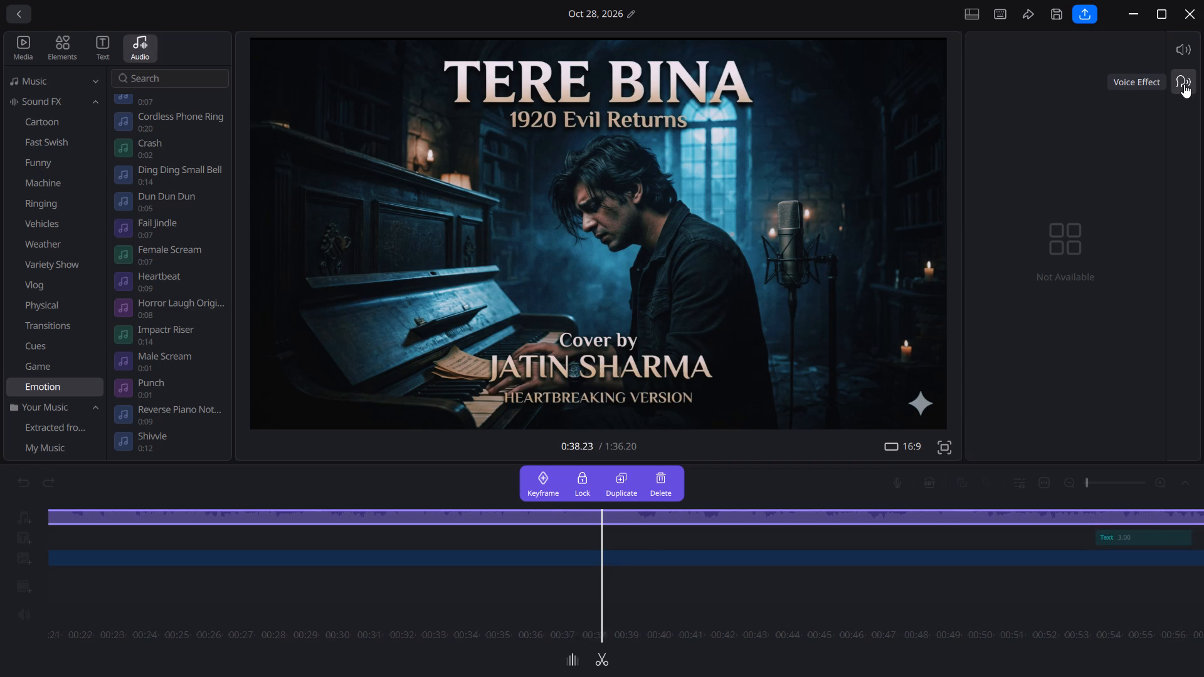
click(1181, 52)
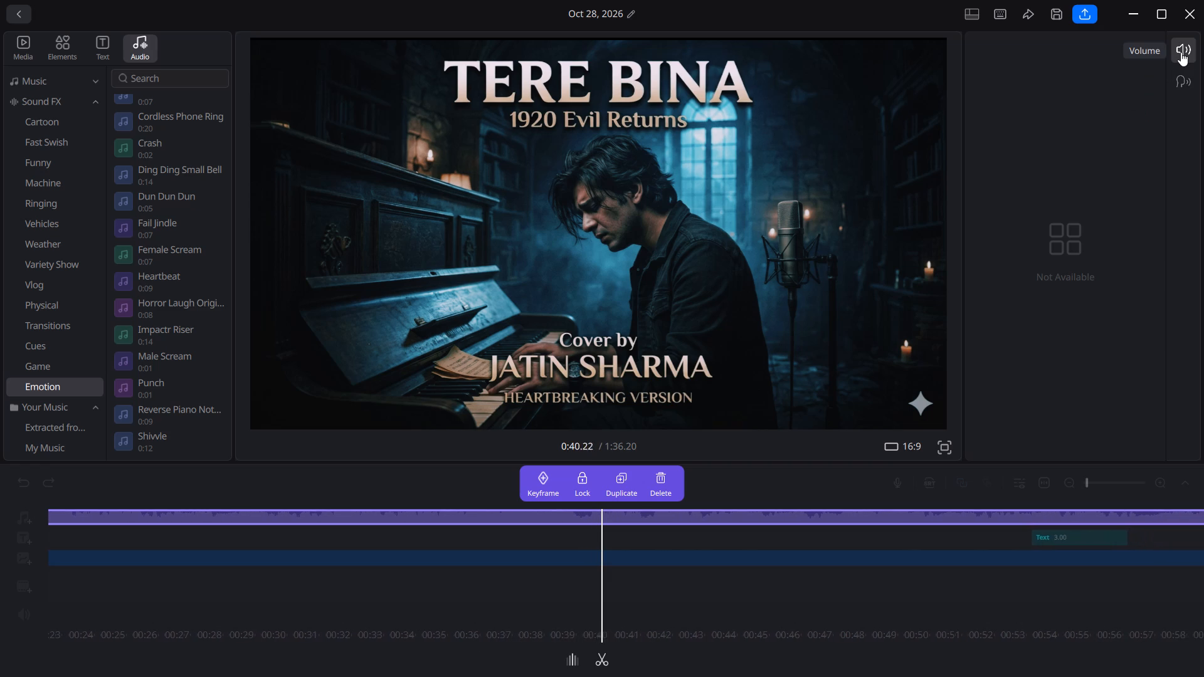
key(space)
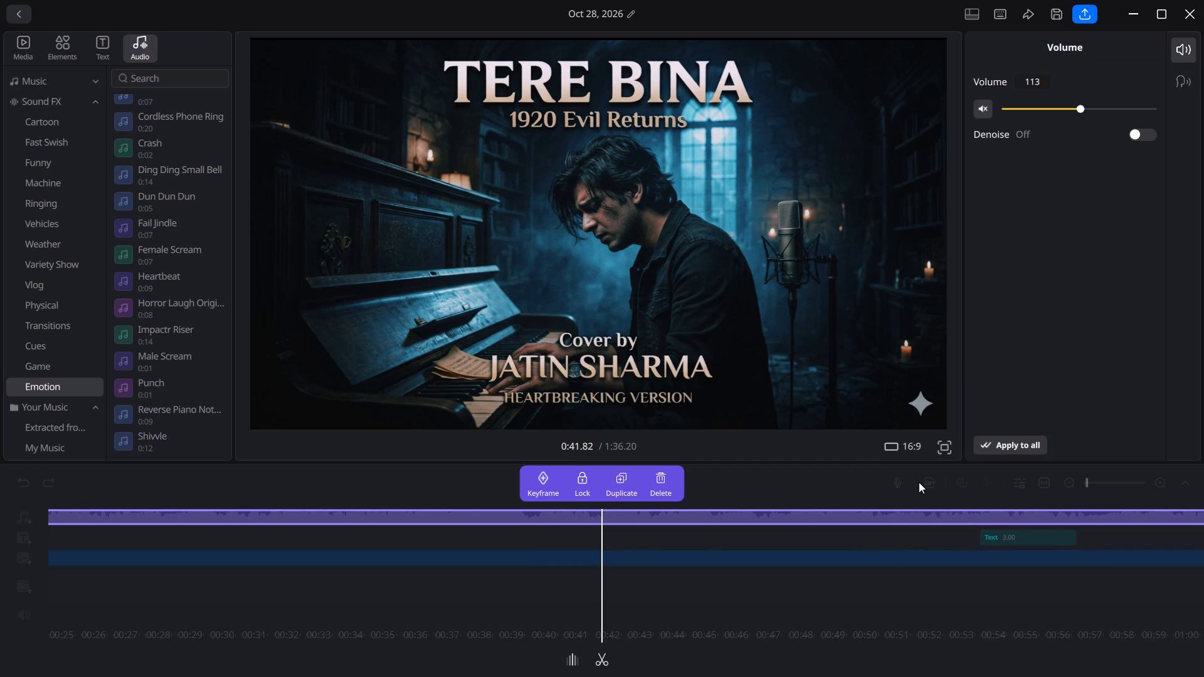
Delete the 3-second text clip from the timeline.
click(1001, 534)
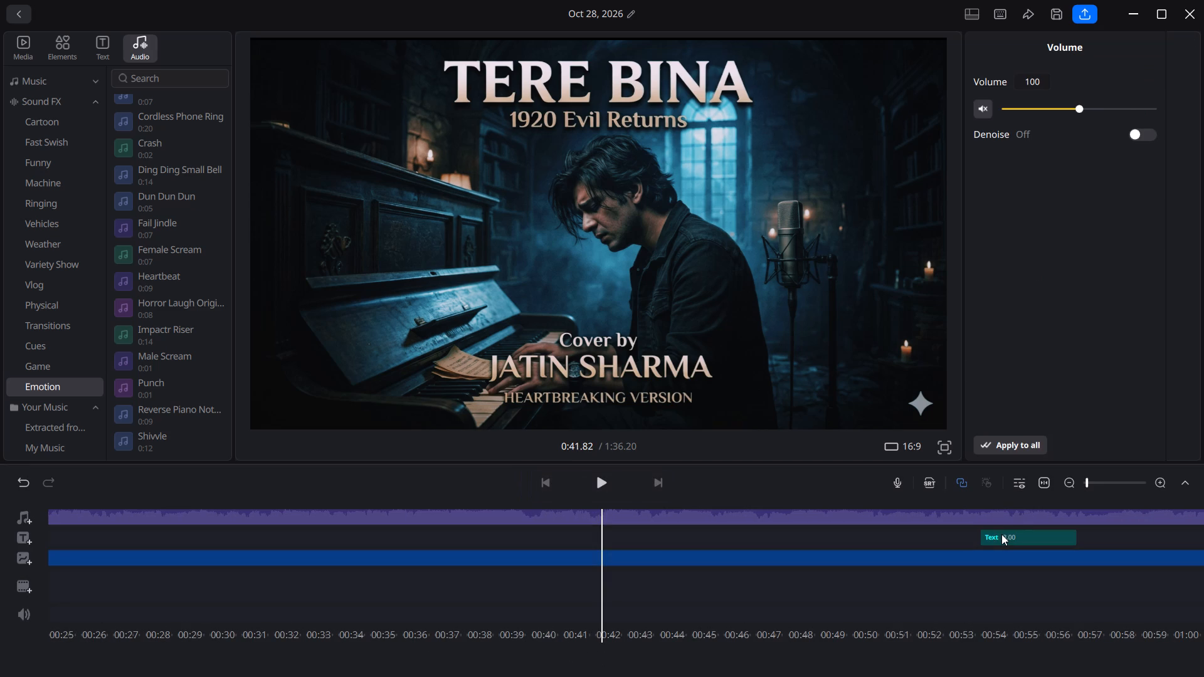
click(1001, 537)
key(Delete)
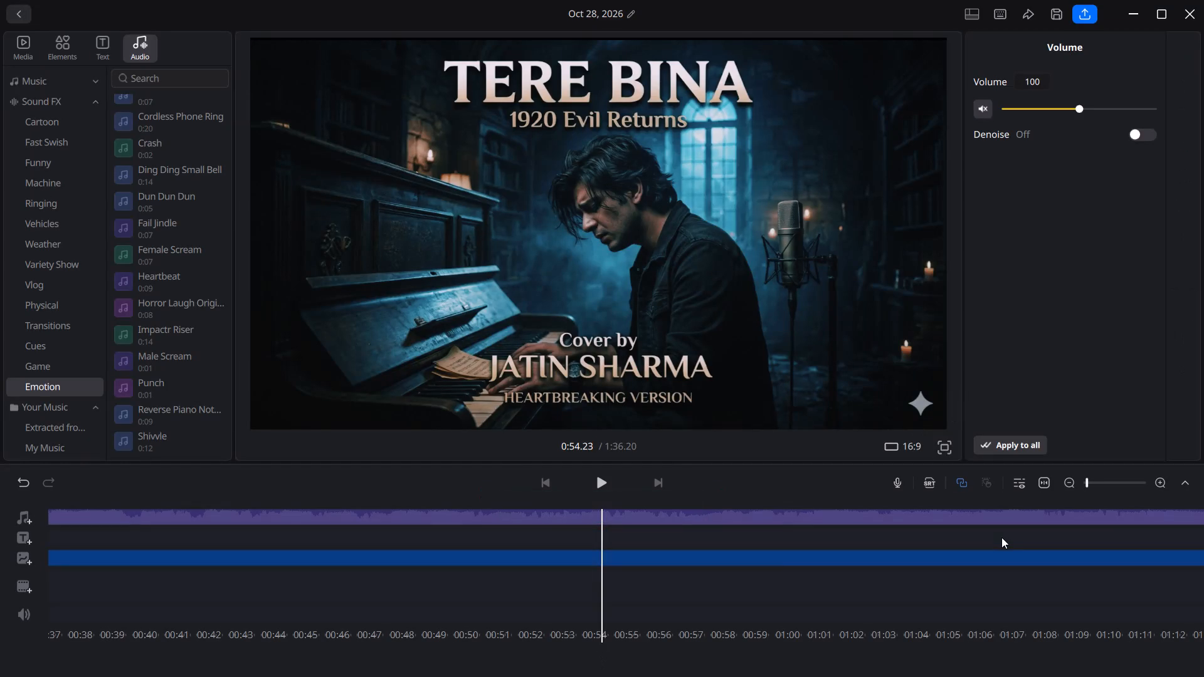
With no clip selected, set the volume to 120 and apply it to all.
scroll(706, 524, right, 2)
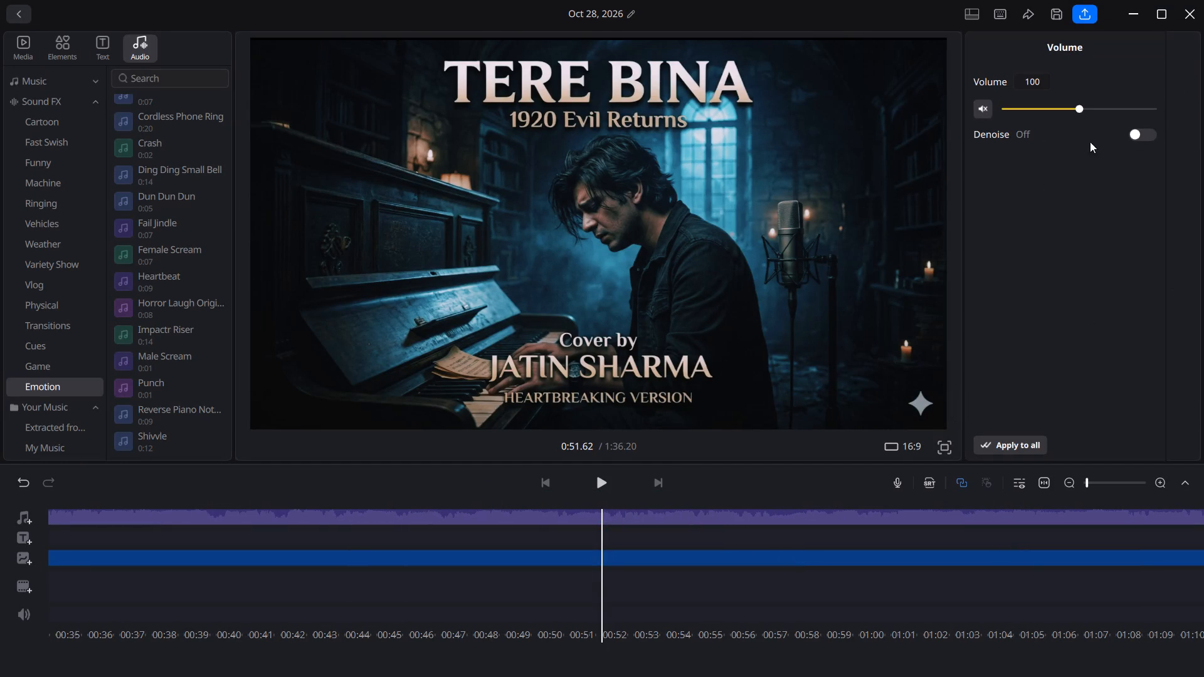
click(1082, 108)
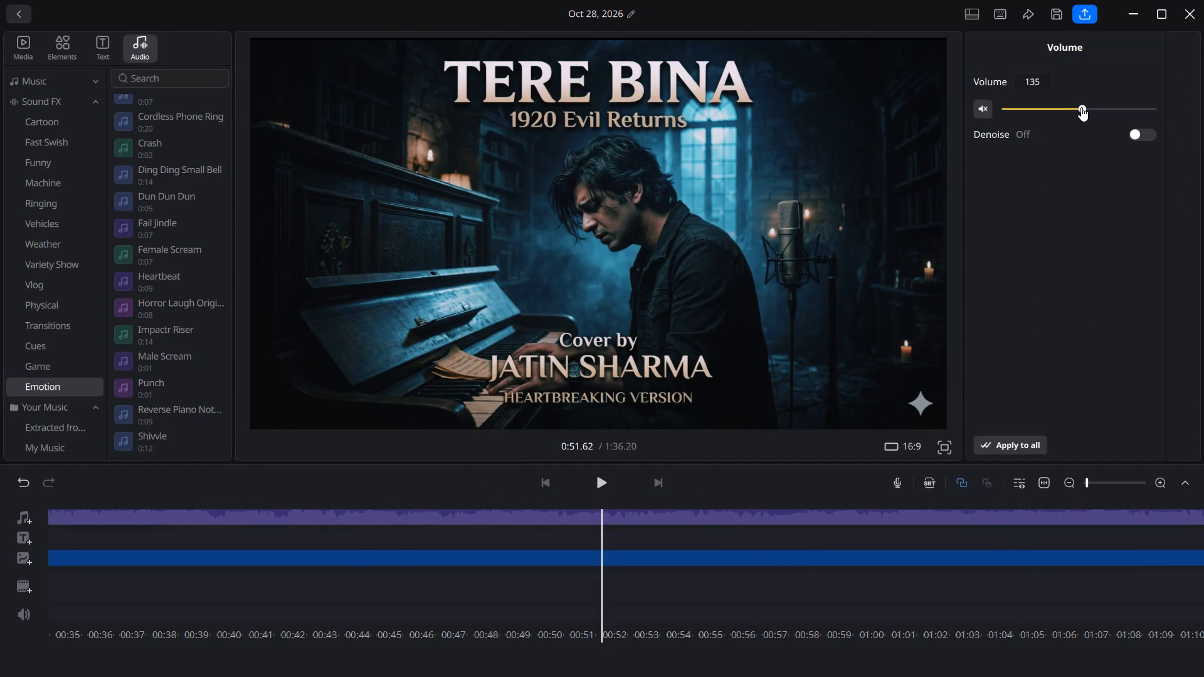
click(1081, 107)
click(1031, 438)
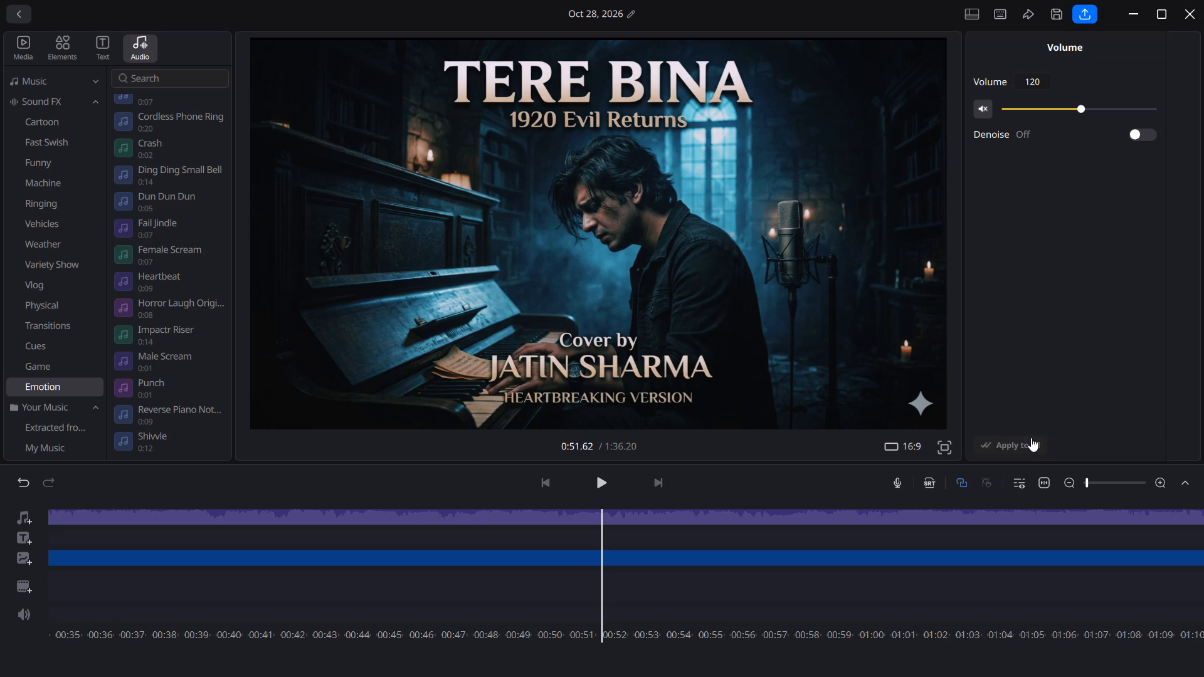
click(998, 443)
click(823, 472)
Apply the WhatsApp audio clip's volume of 113 to all.
click(779, 520)
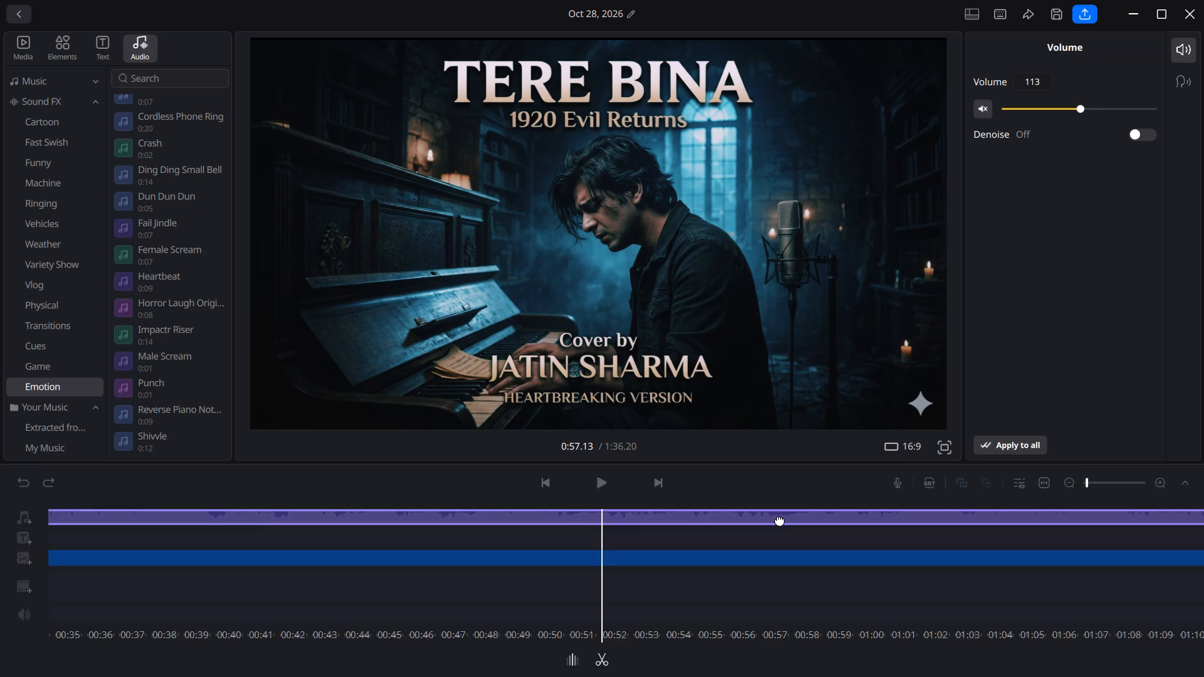
click(1017, 443)
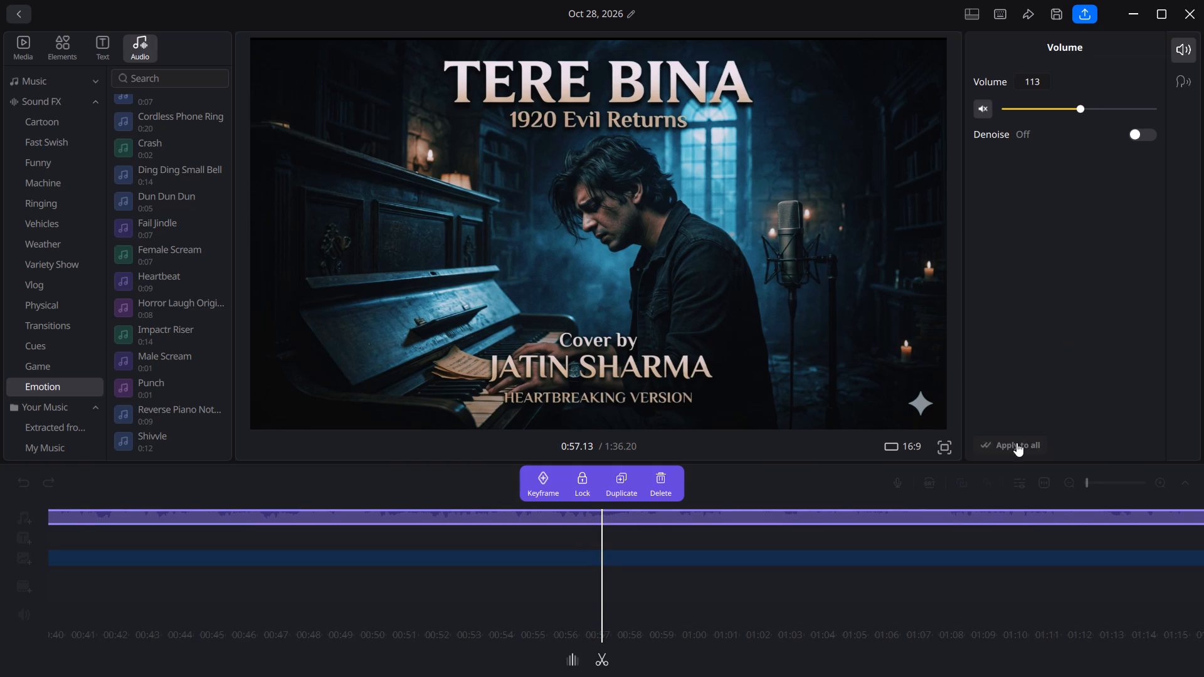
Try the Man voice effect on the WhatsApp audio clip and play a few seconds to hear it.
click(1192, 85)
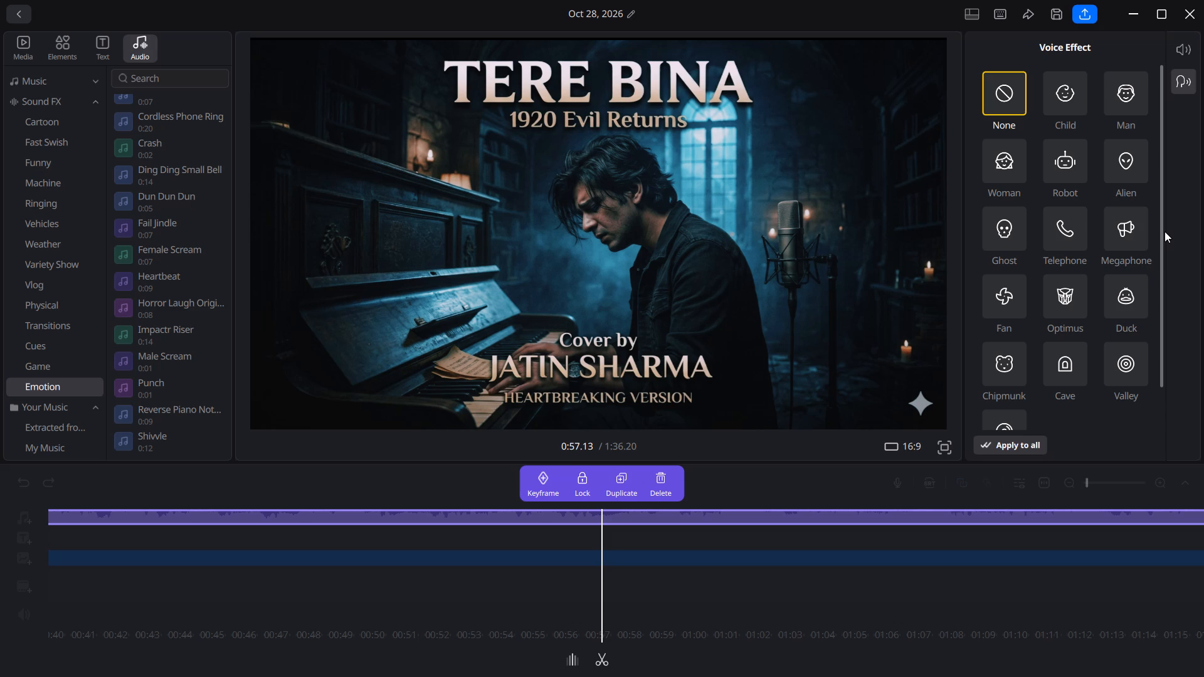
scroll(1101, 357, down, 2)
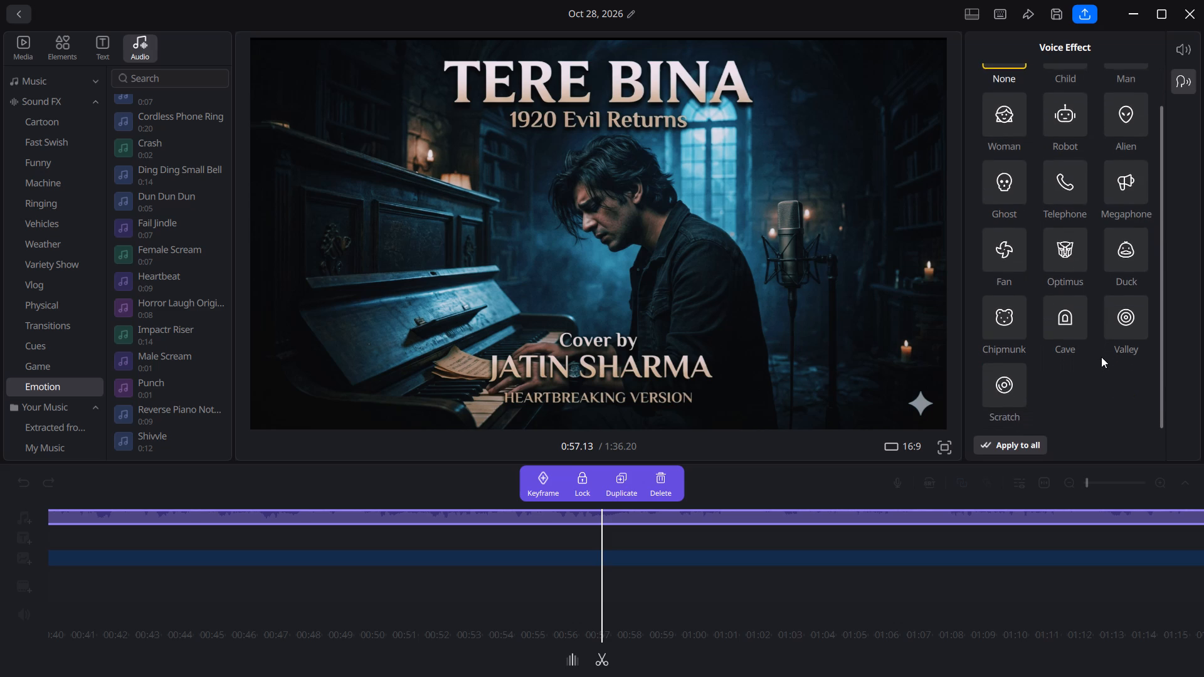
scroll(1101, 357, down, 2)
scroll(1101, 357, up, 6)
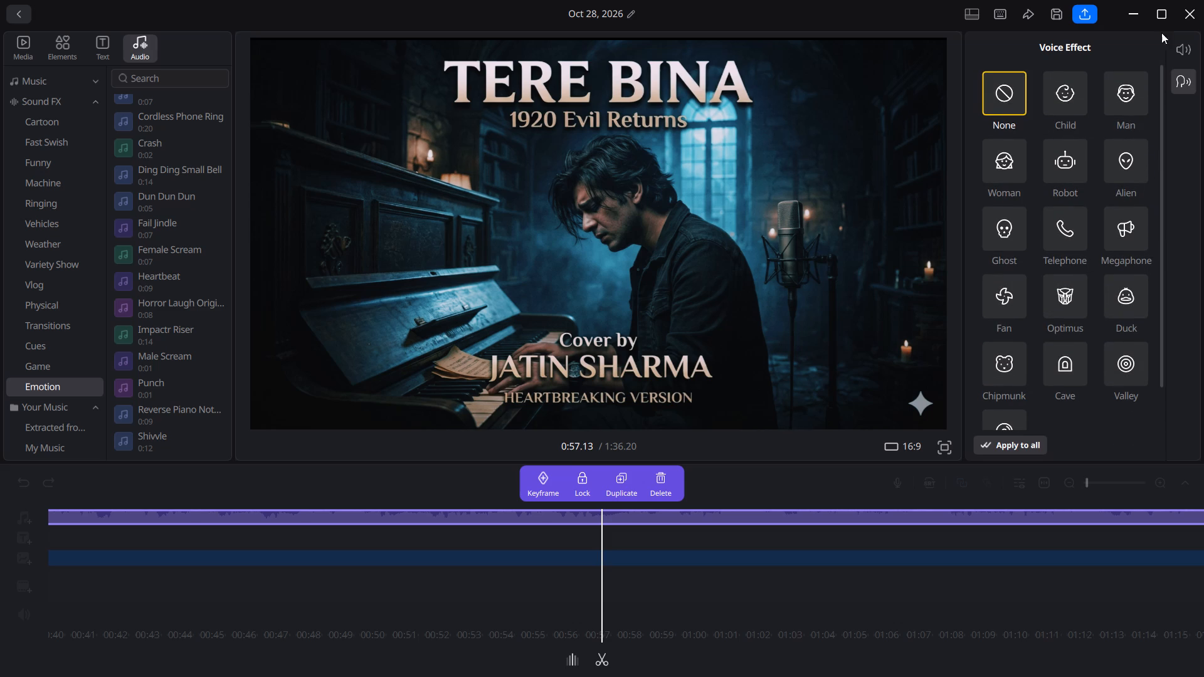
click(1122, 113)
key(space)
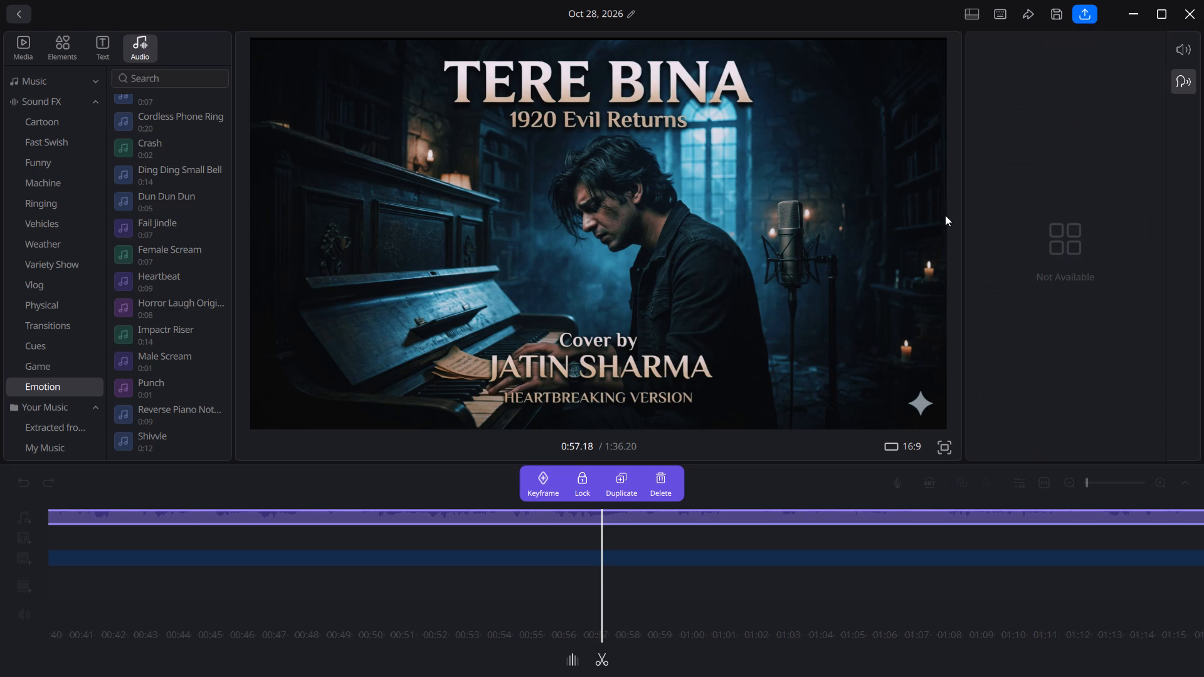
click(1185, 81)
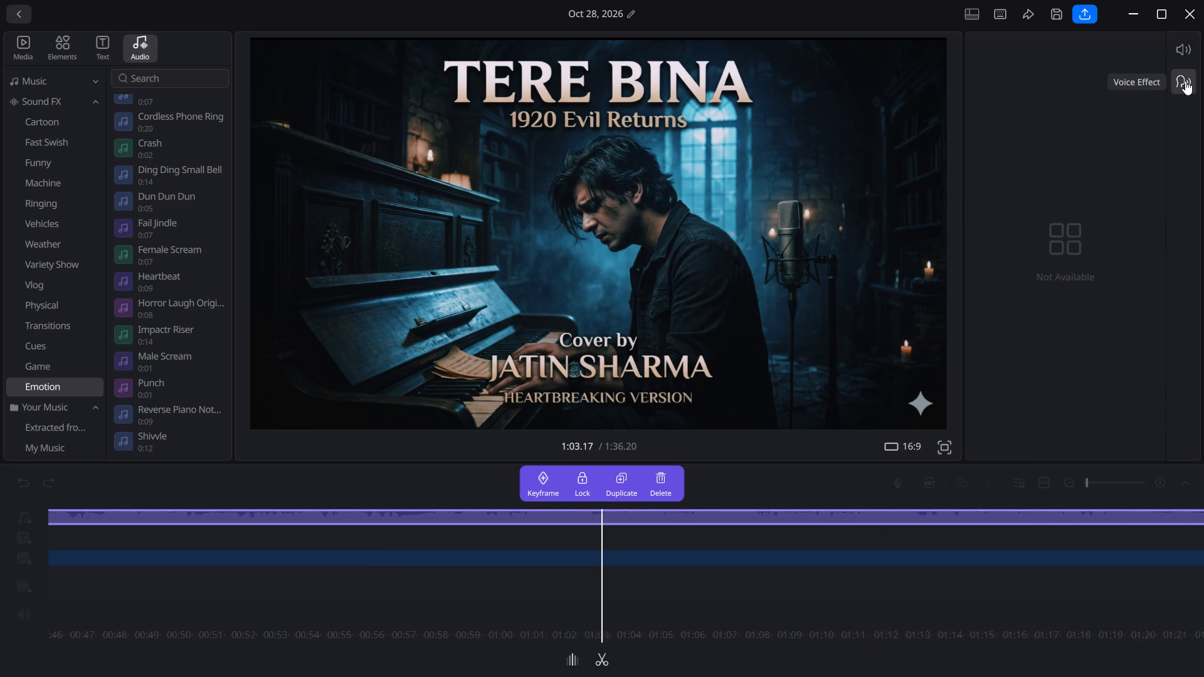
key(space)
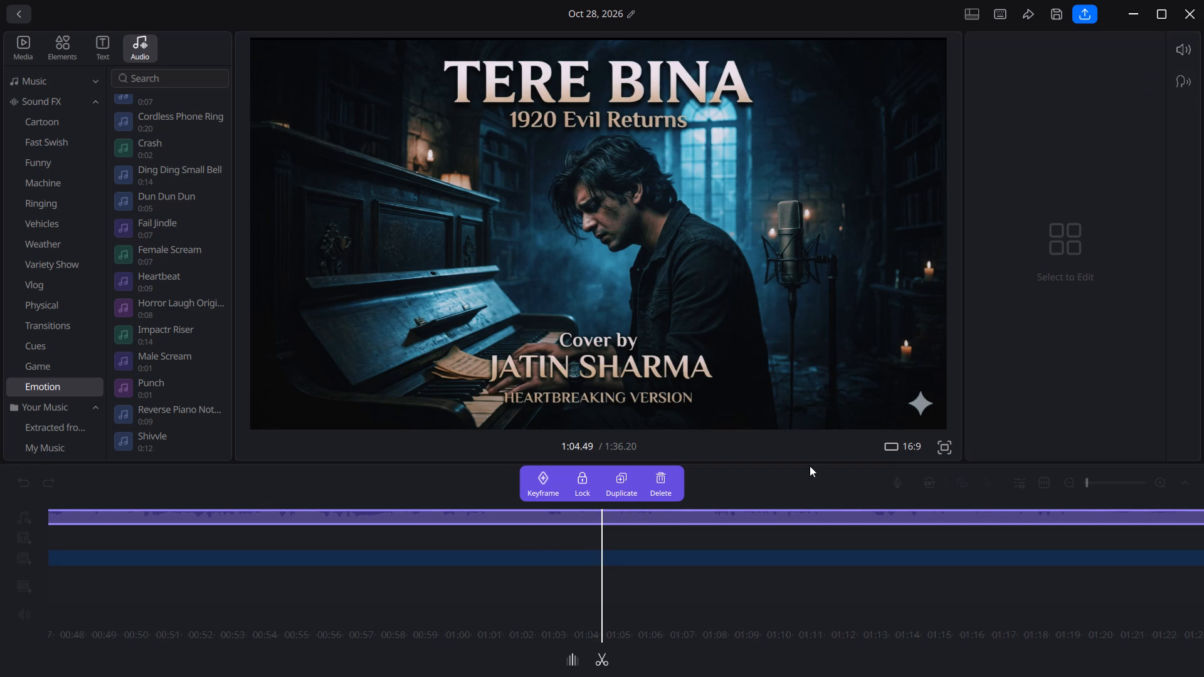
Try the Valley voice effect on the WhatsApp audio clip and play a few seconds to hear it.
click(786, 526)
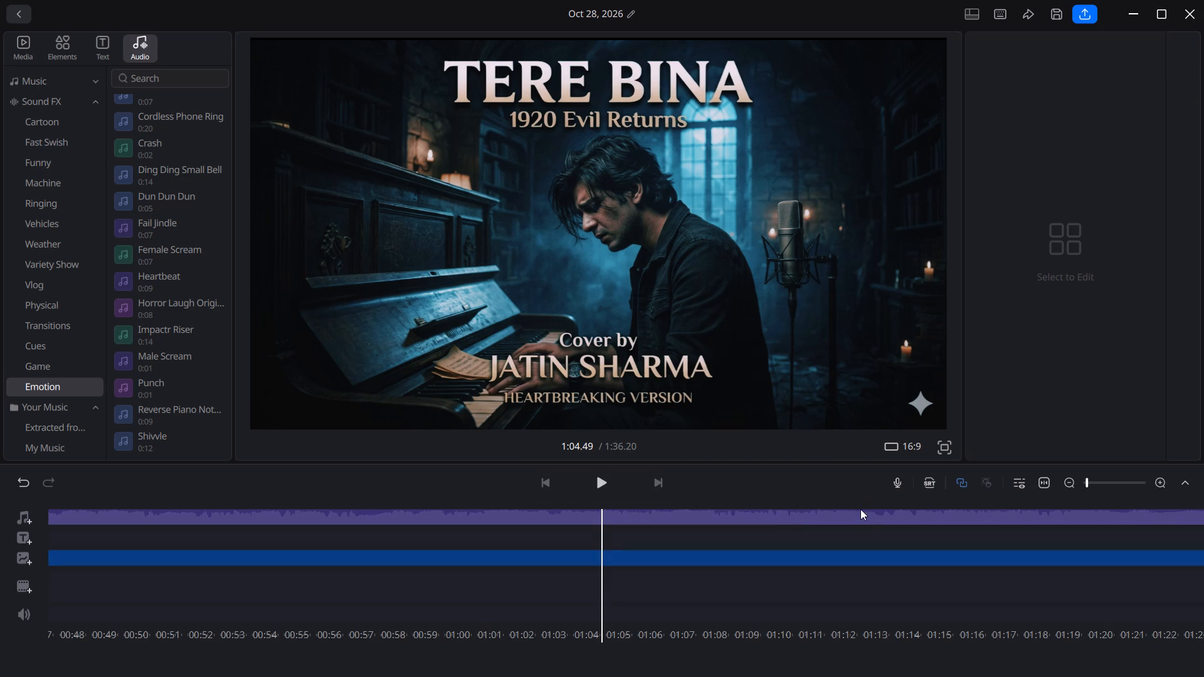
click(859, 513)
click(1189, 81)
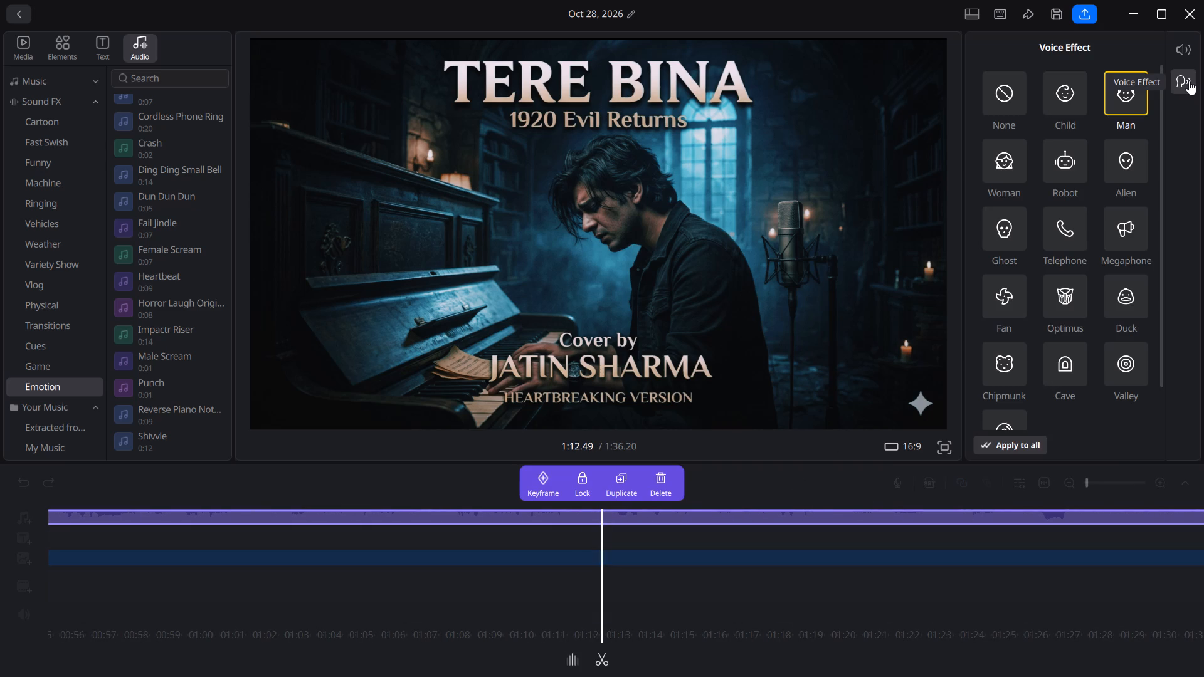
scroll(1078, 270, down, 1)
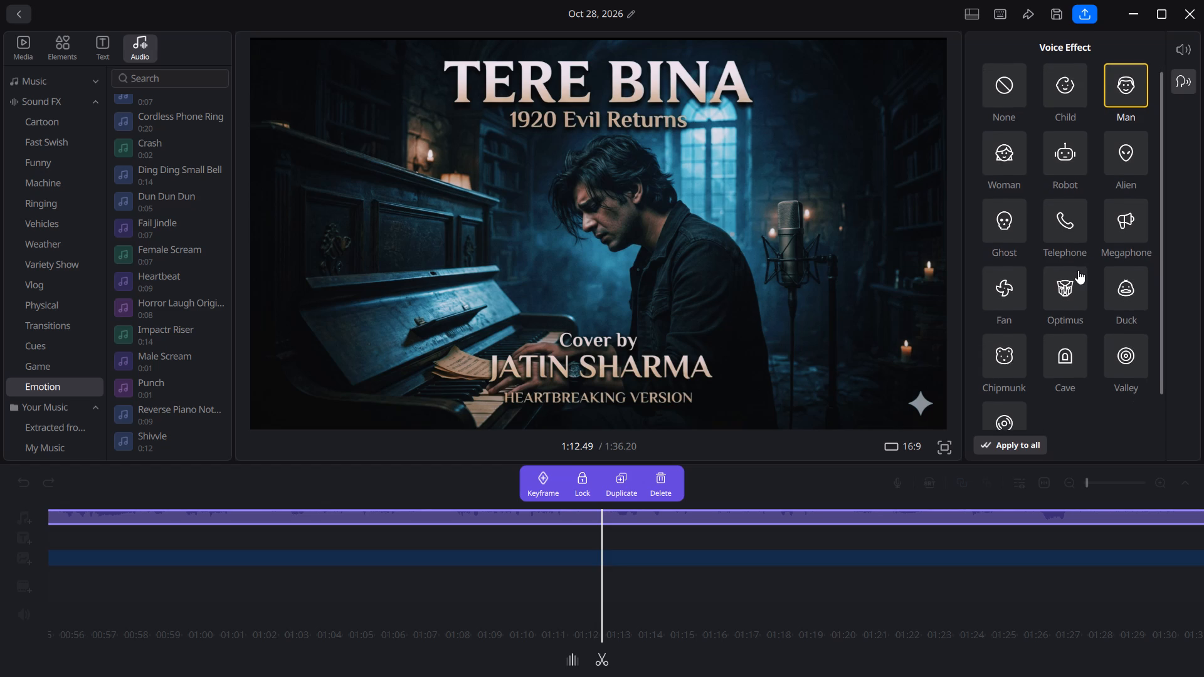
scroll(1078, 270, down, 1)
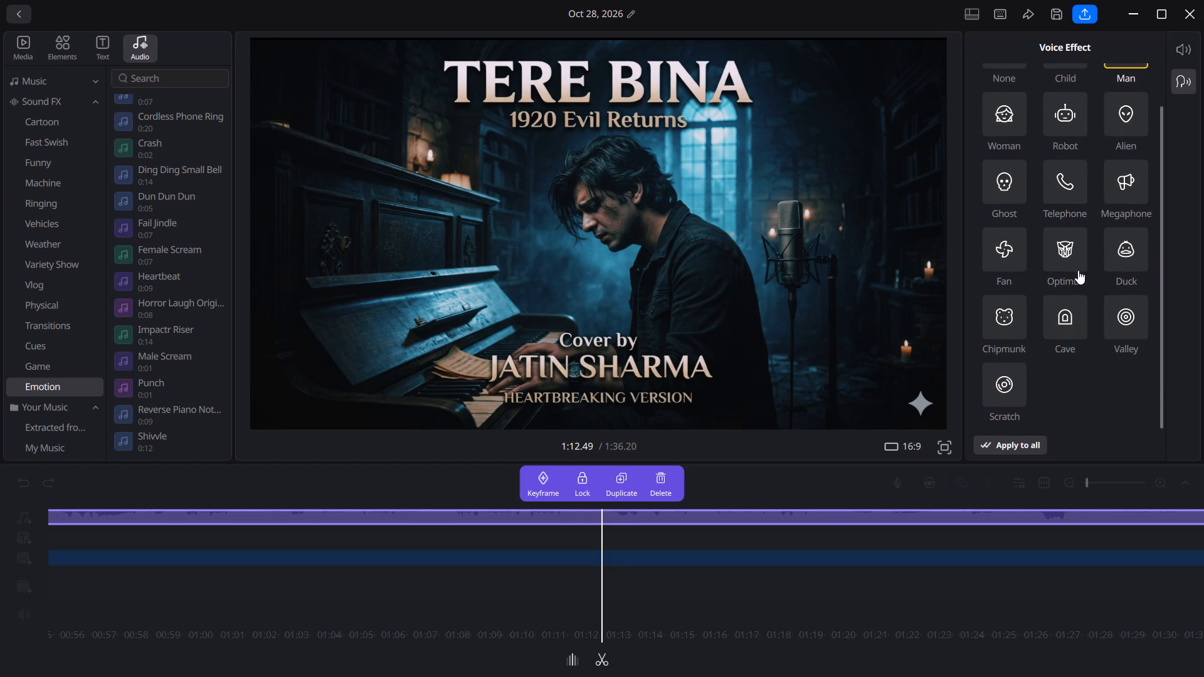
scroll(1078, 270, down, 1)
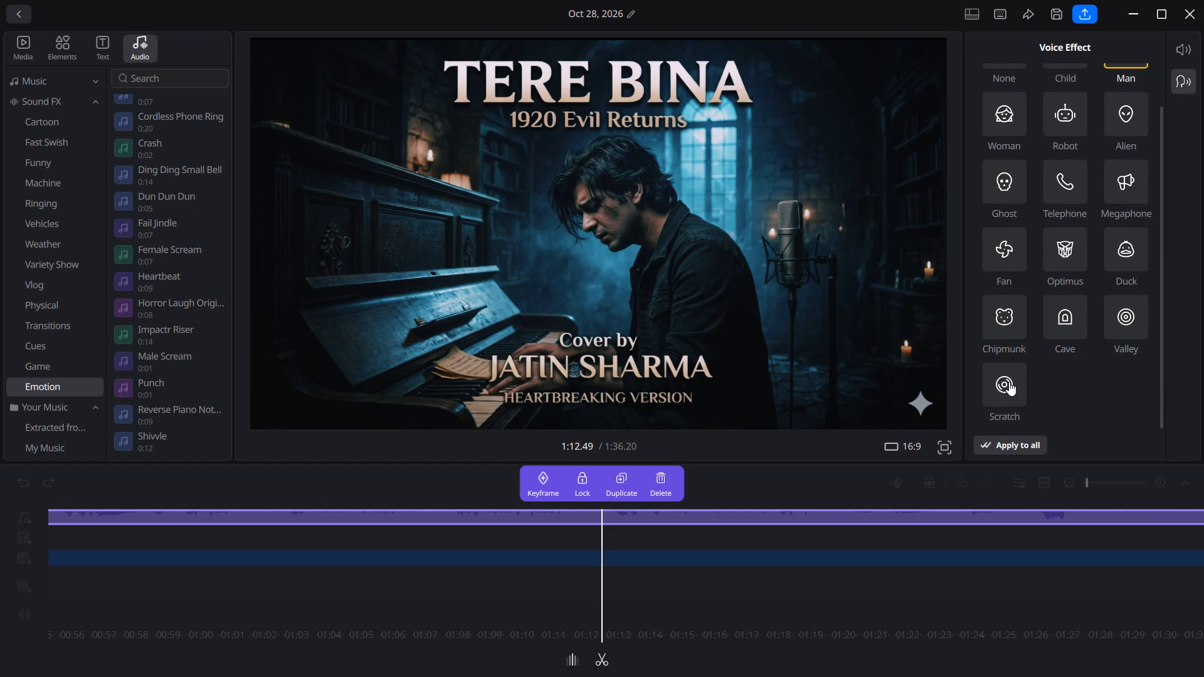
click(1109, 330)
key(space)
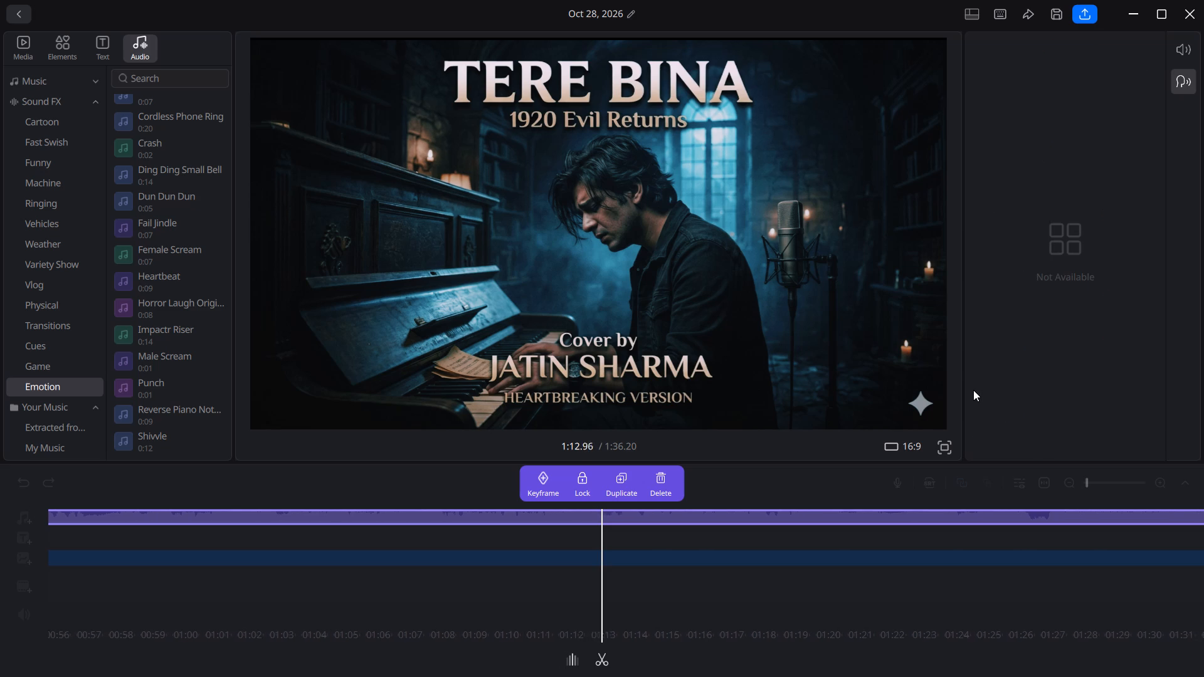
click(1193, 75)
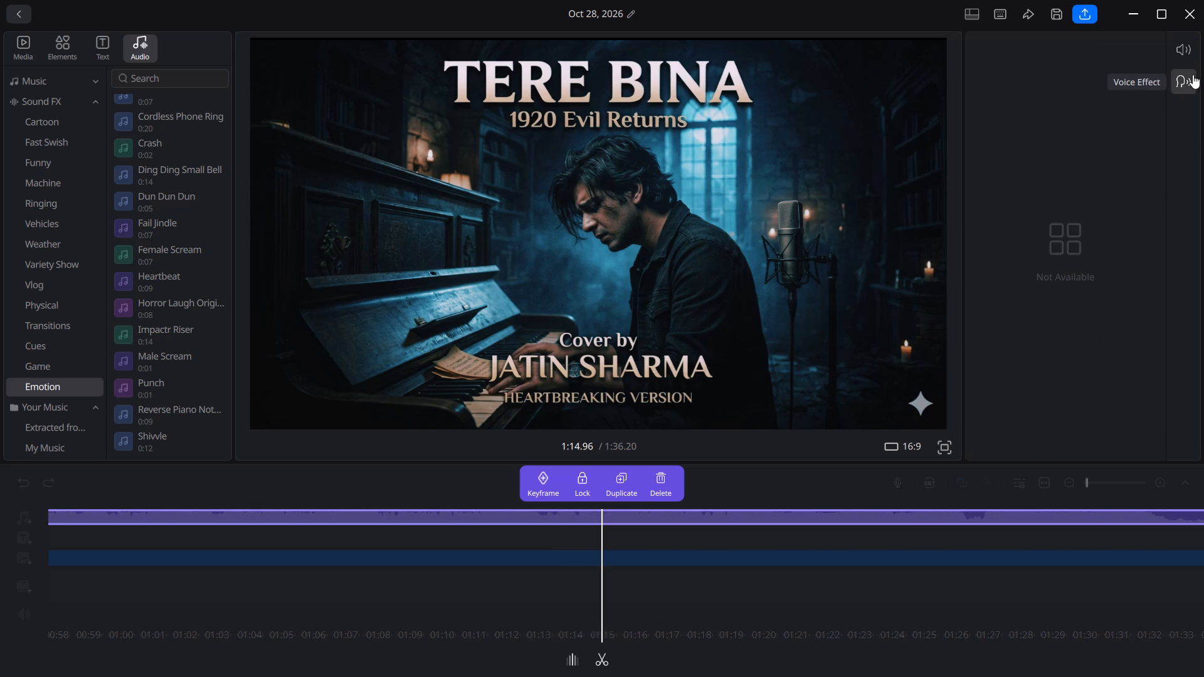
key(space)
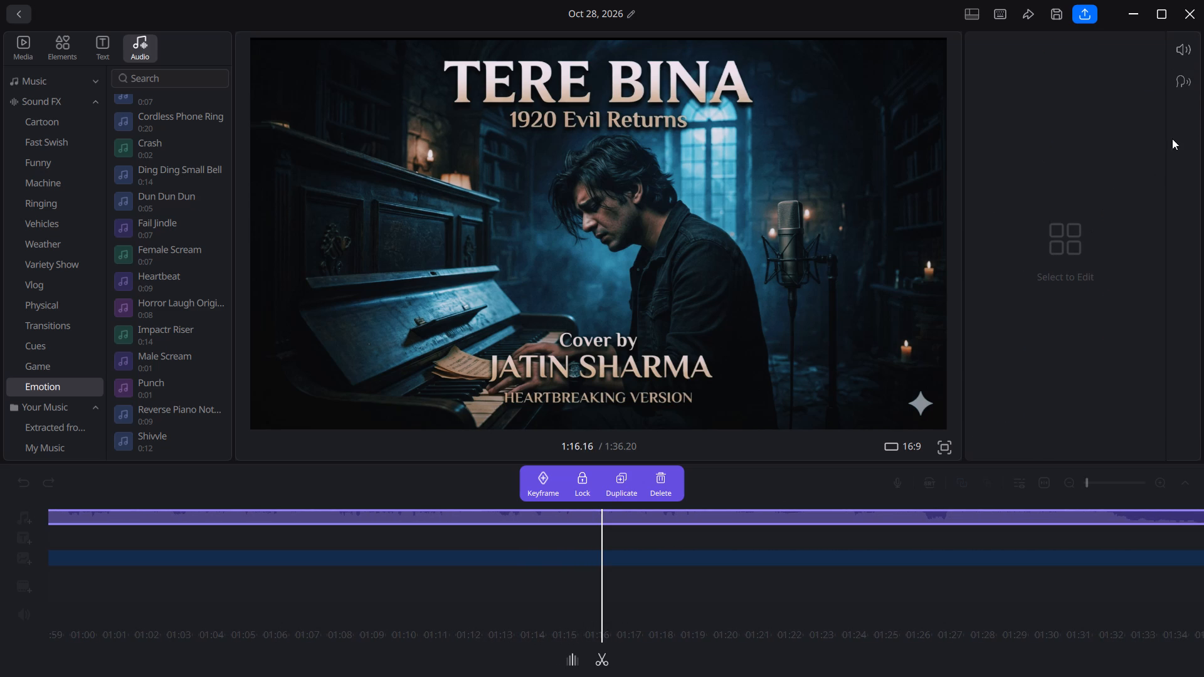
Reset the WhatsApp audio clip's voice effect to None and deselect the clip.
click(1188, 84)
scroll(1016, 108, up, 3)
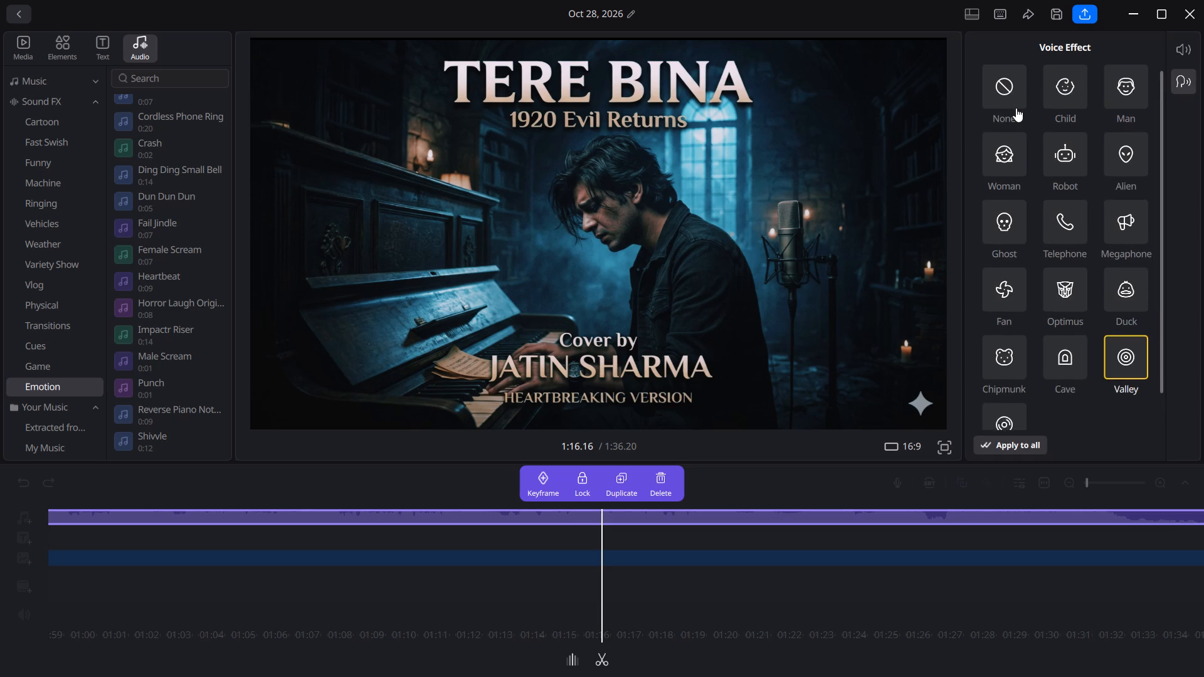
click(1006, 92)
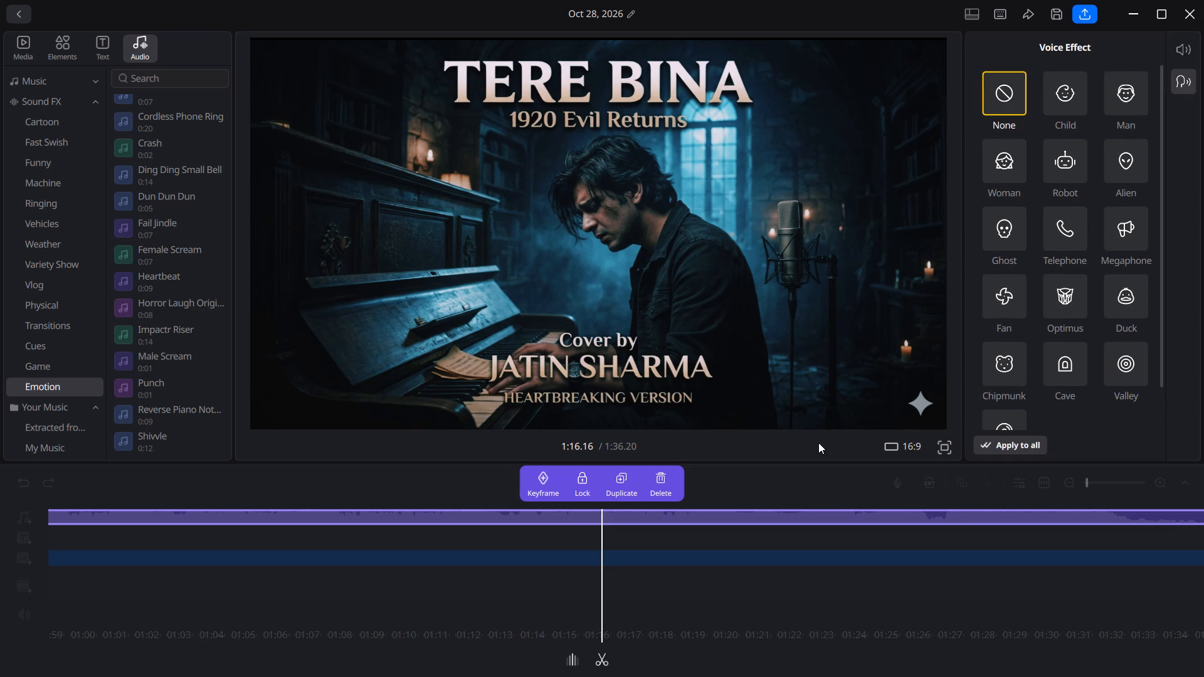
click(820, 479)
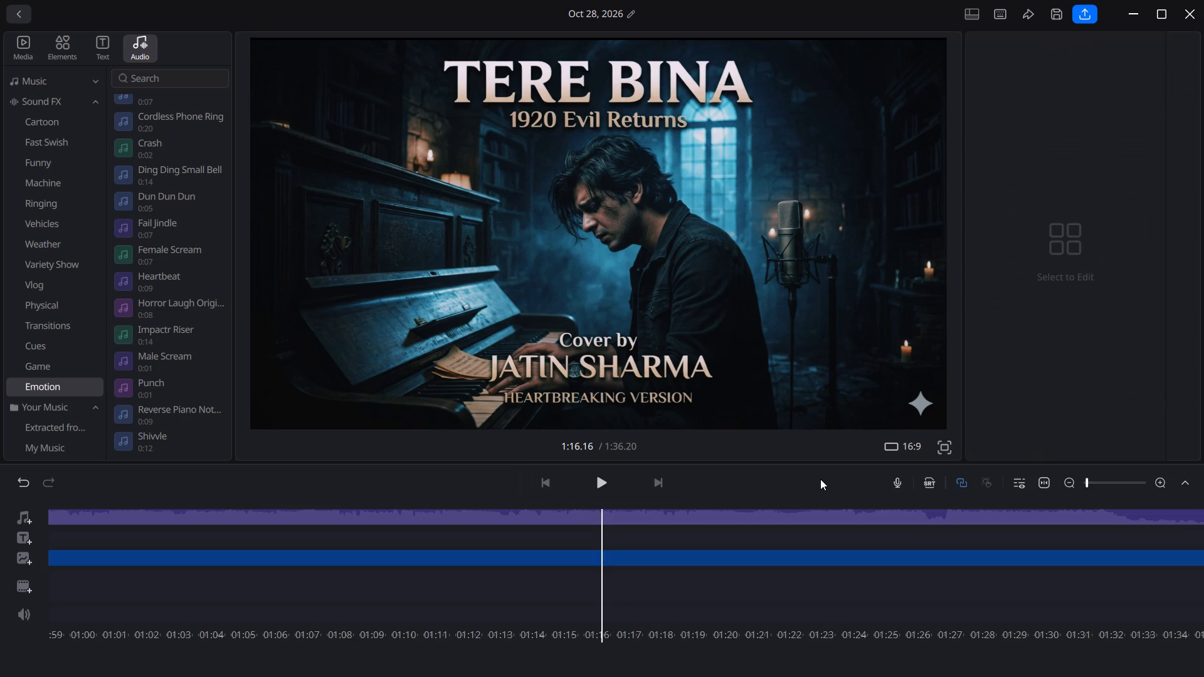
Play the video from about 1:16 to hear the last part of the cover audio.
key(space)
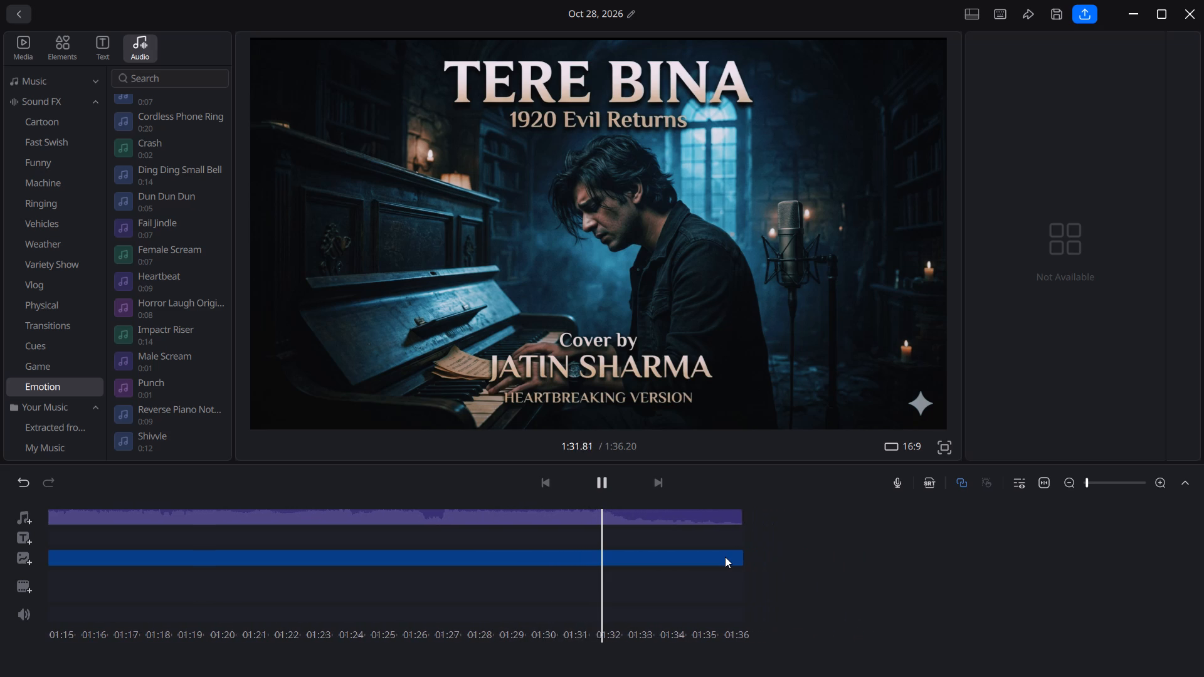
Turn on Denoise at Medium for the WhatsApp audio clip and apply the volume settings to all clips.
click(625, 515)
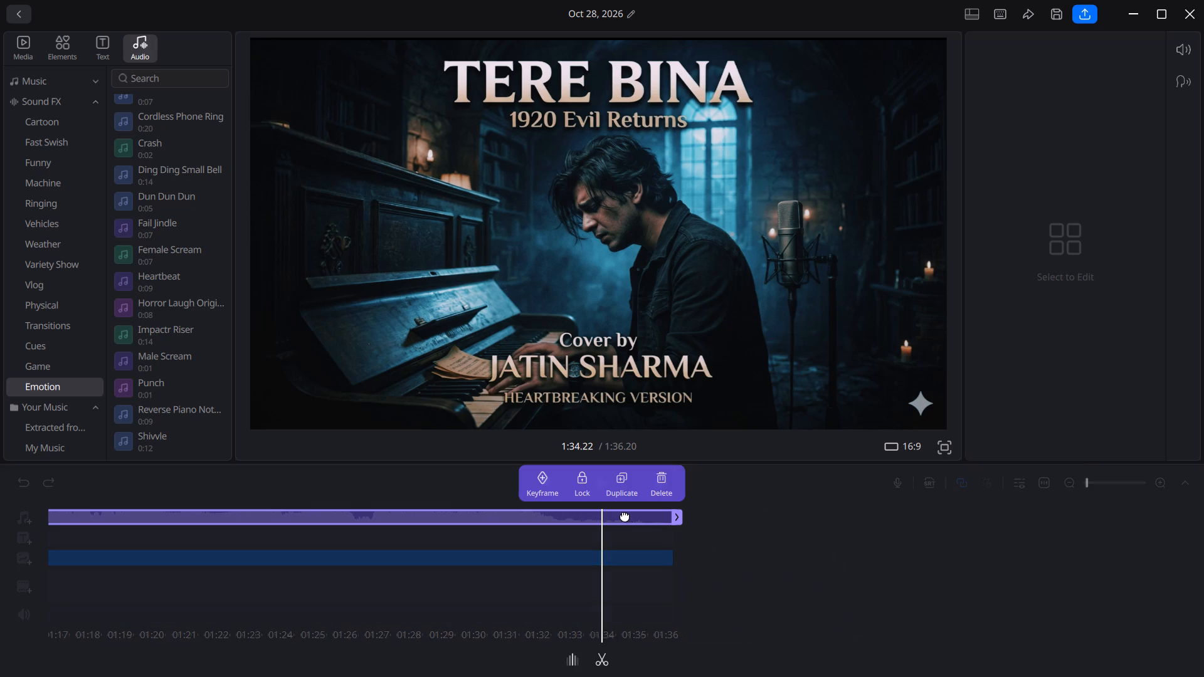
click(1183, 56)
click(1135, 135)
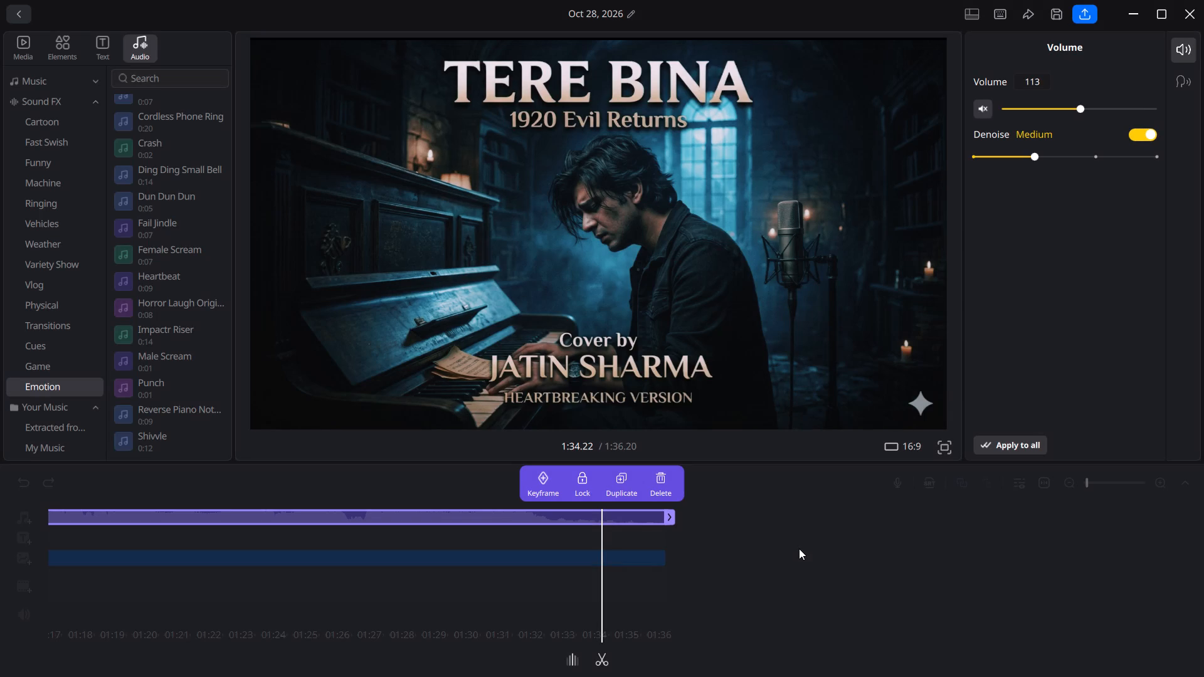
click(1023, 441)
Play the video from about 0:01 to about 0:14 to hear the audio with Denoise on.
scroll(870, 505, right, 20)
scroll(870, 505, right, 20)
scroll(870, 505, right, 4)
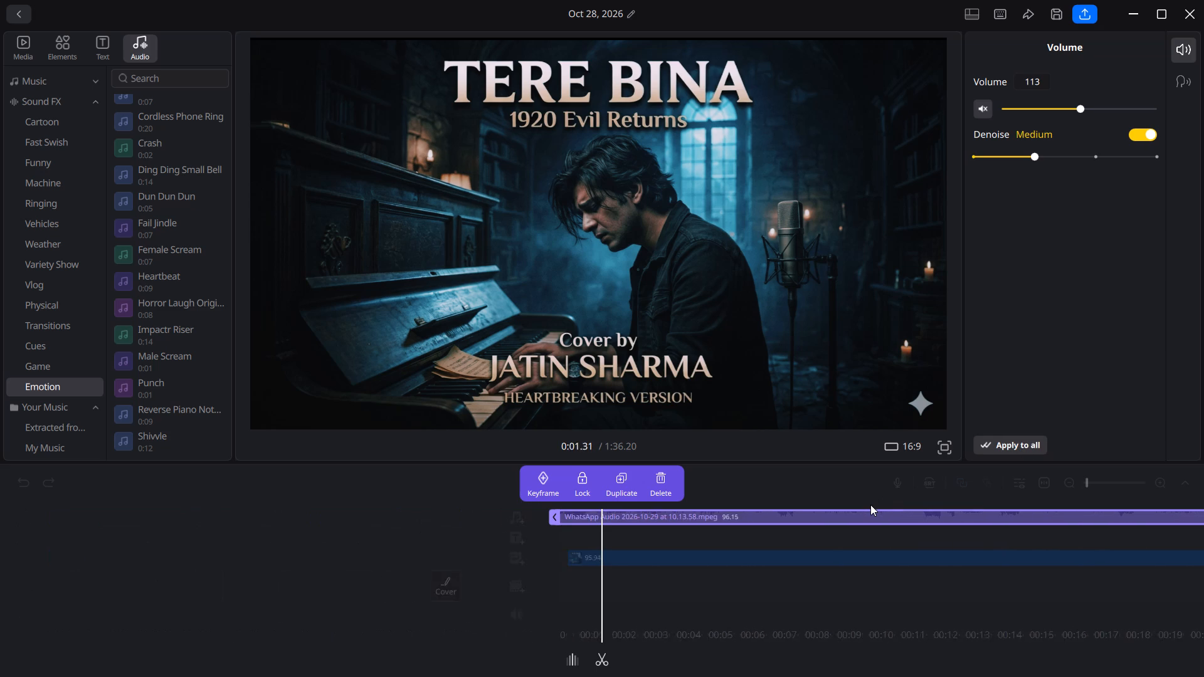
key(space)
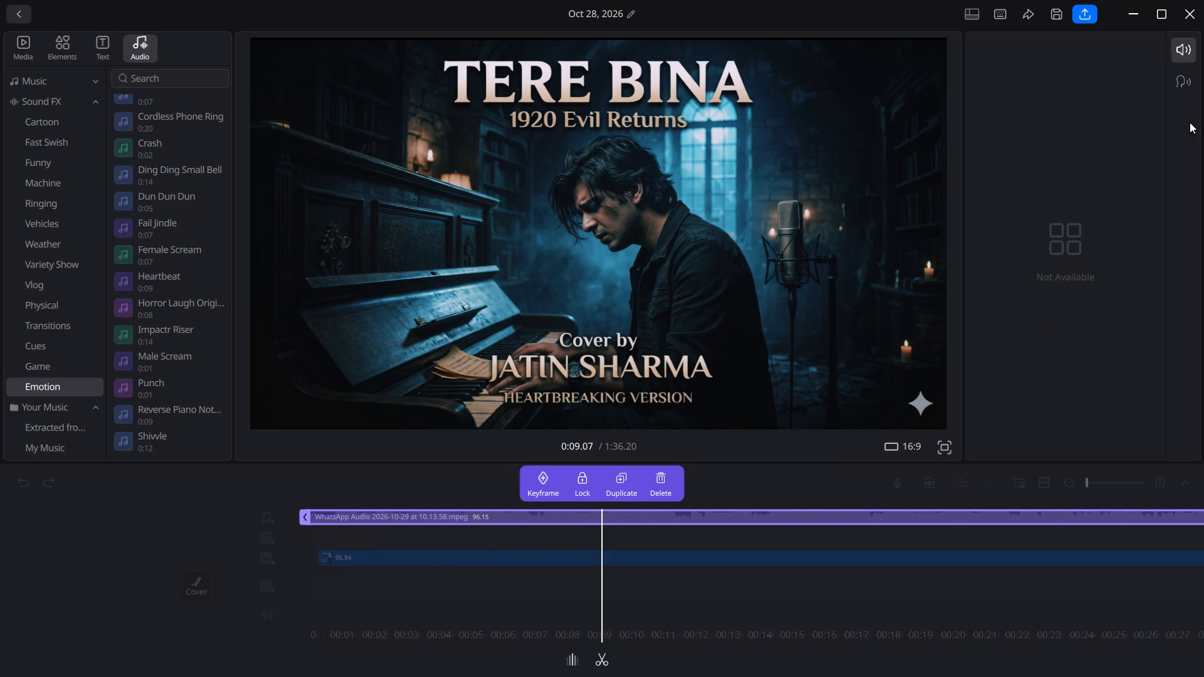
click(1180, 46)
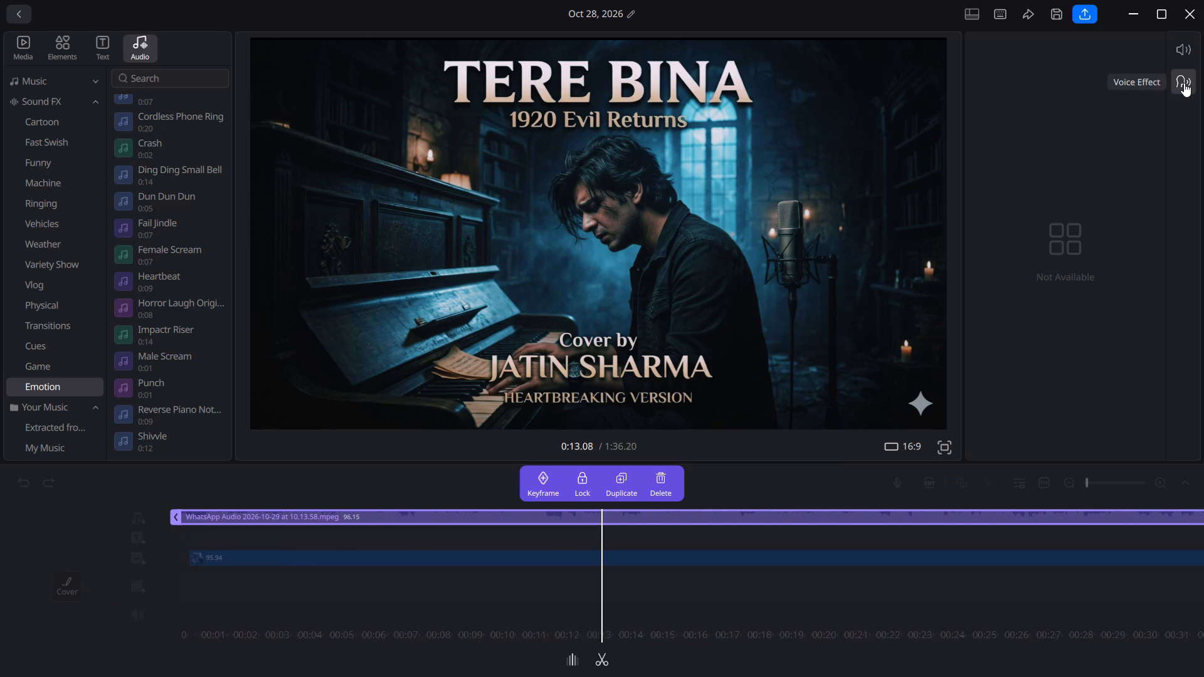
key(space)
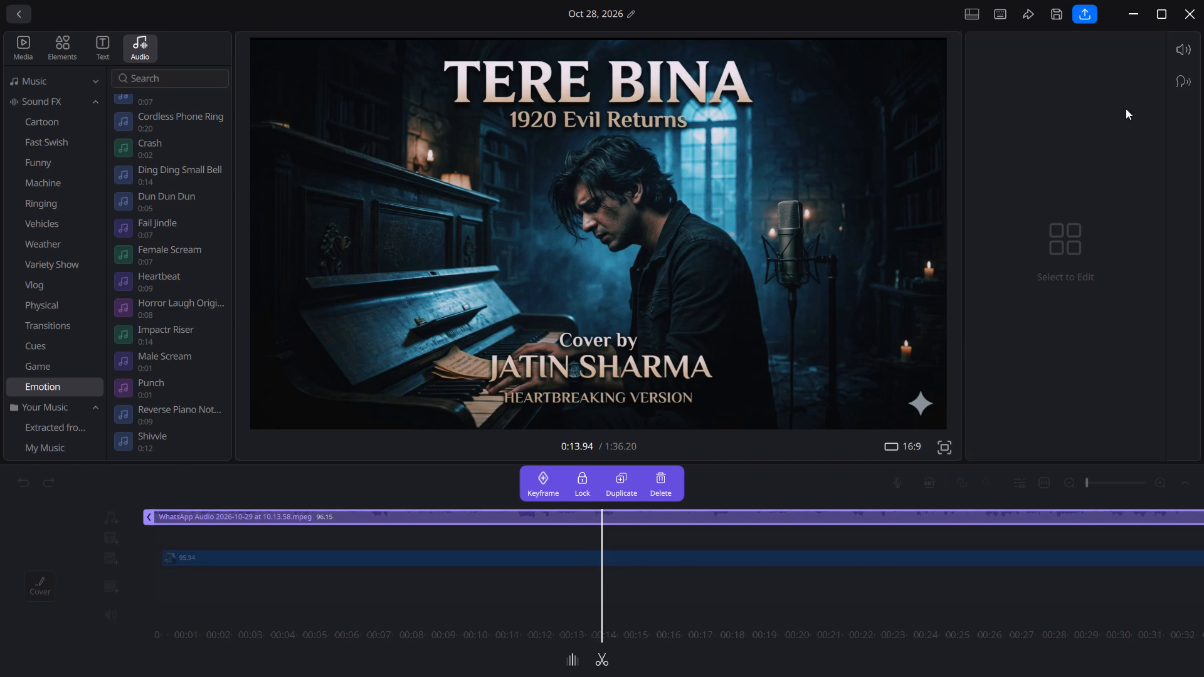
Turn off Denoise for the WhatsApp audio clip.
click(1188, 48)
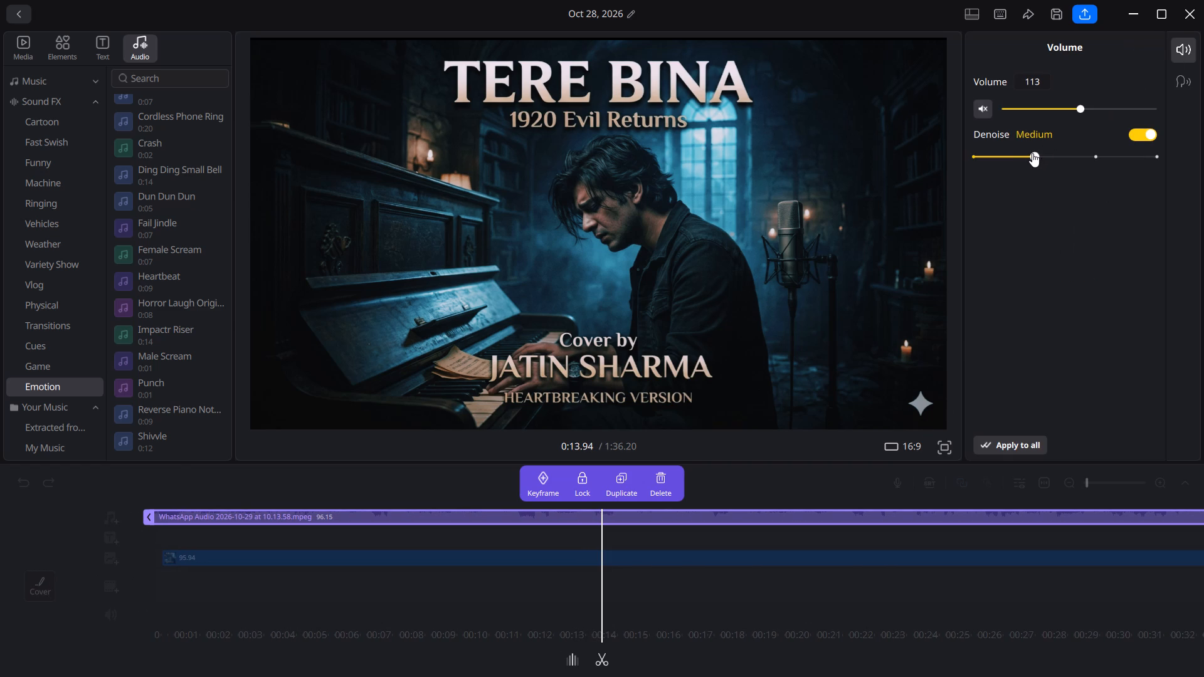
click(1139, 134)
Set the WhatsApp audio clip's volume to 120 and play from about 0:14 to hear it.
click(1080, 112)
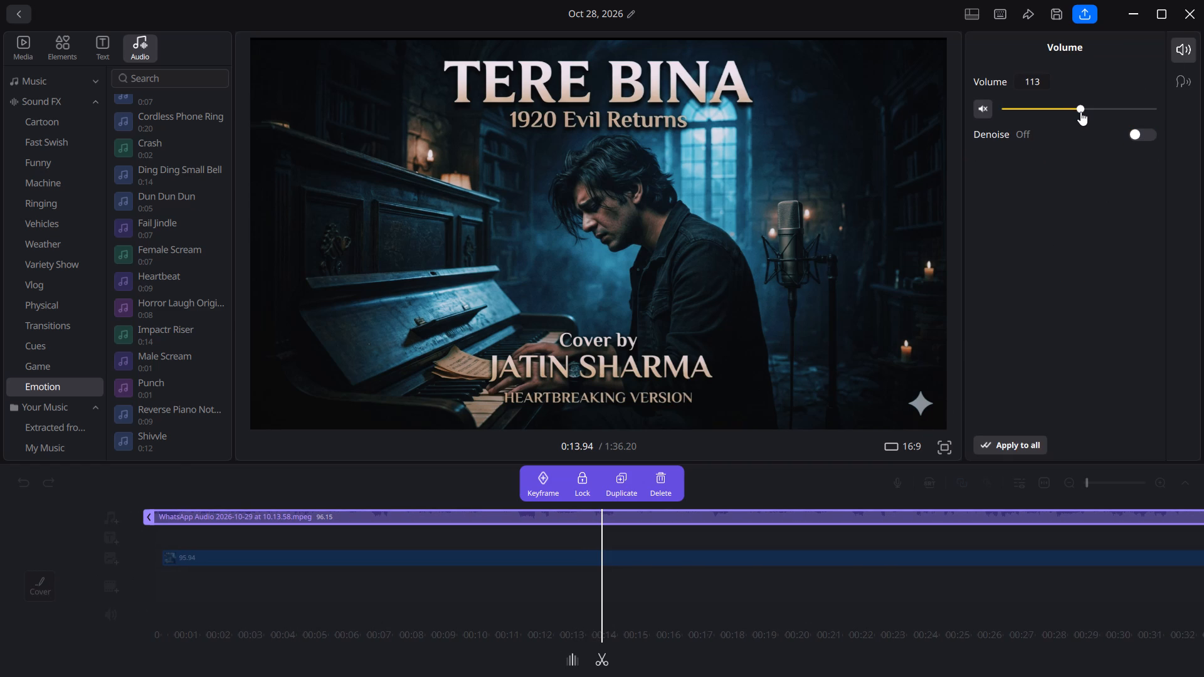
click(1082, 111)
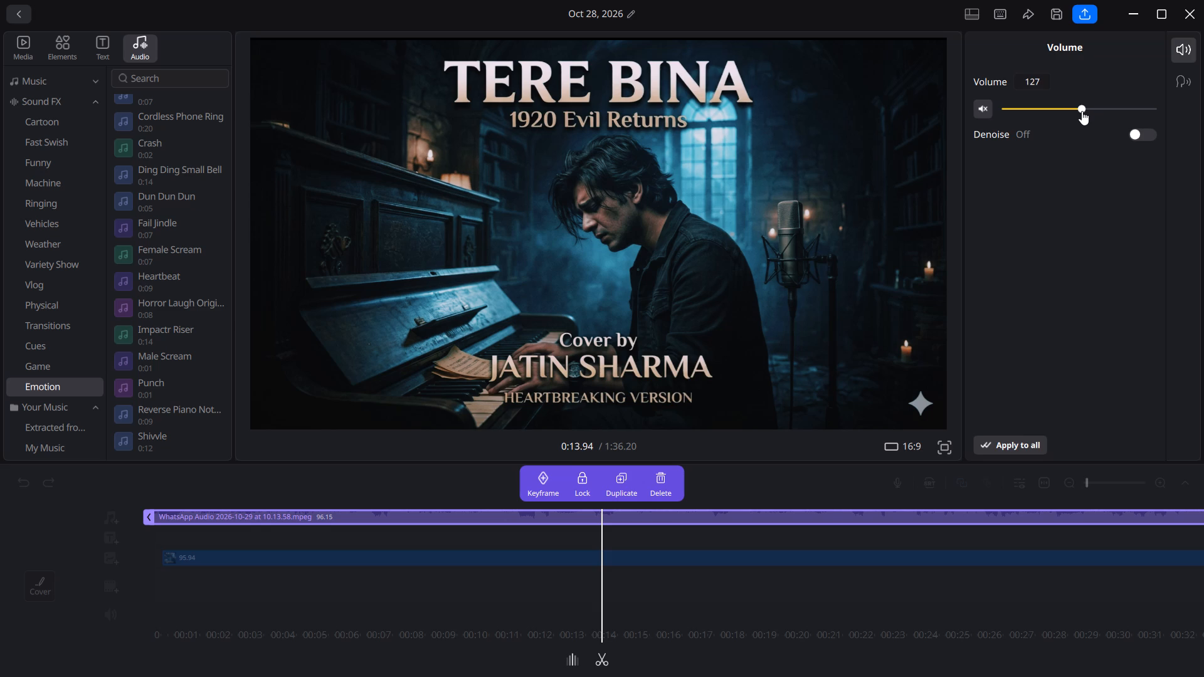
click(1081, 111)
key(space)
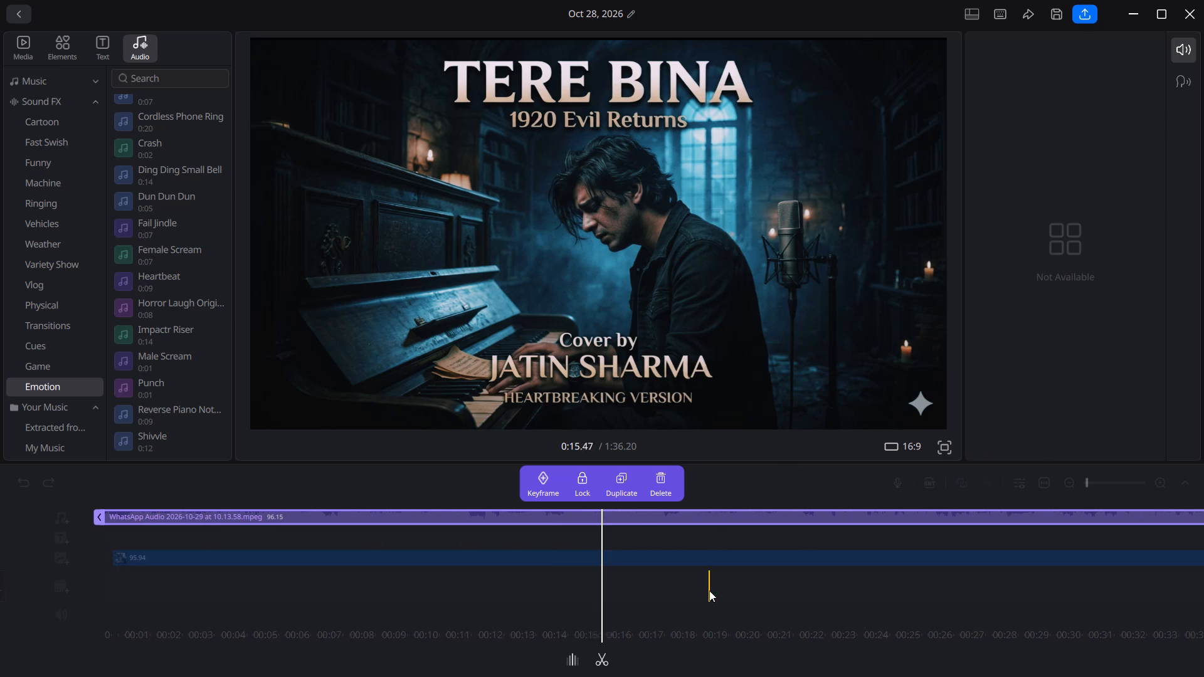
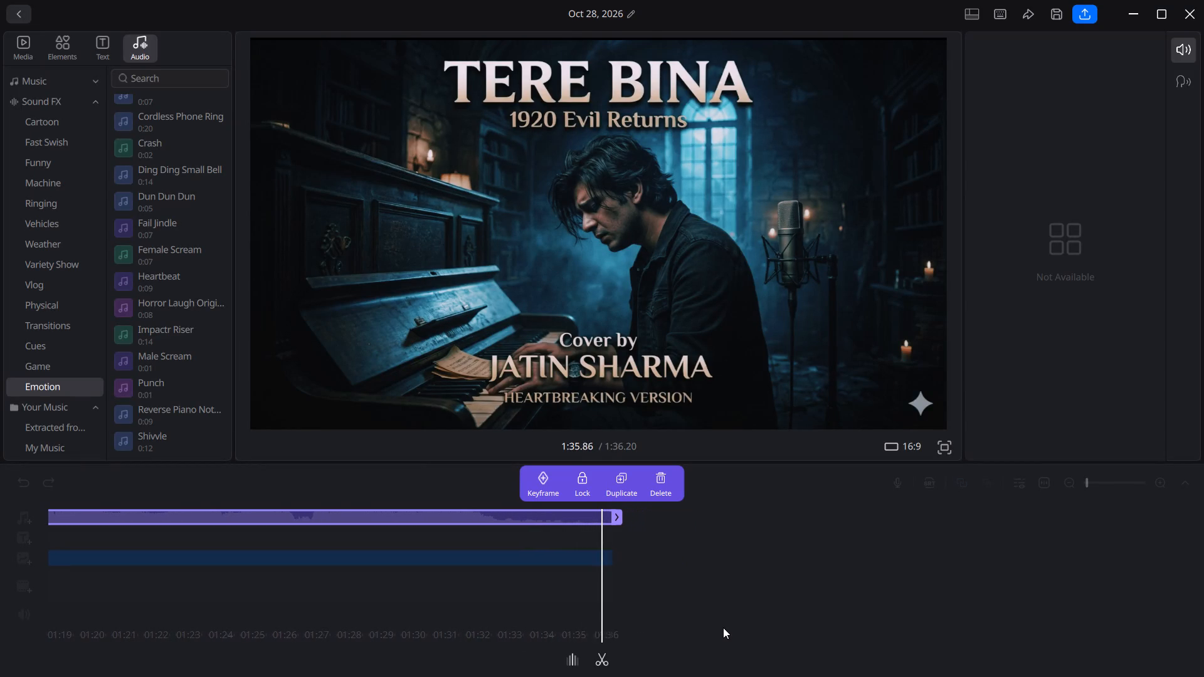
Return to the start of the timeline and play the video from the beginning to check the audio.
scroll(723, 627, right, 17)
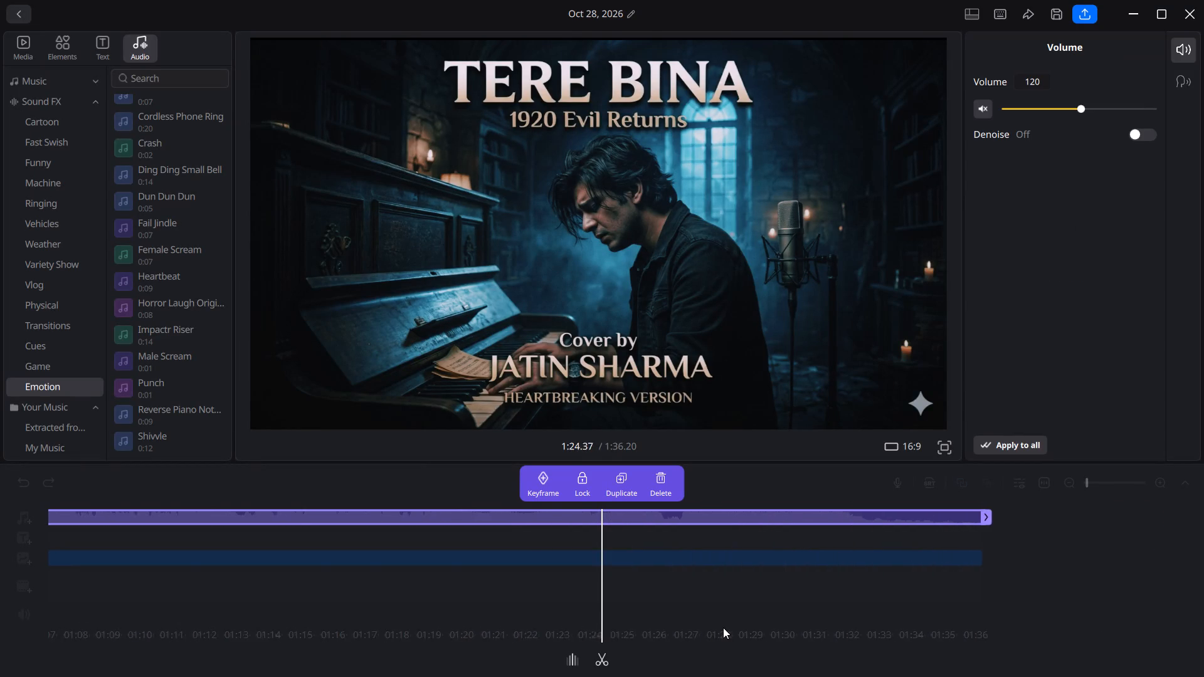
scroll(723, 627, right, 20)
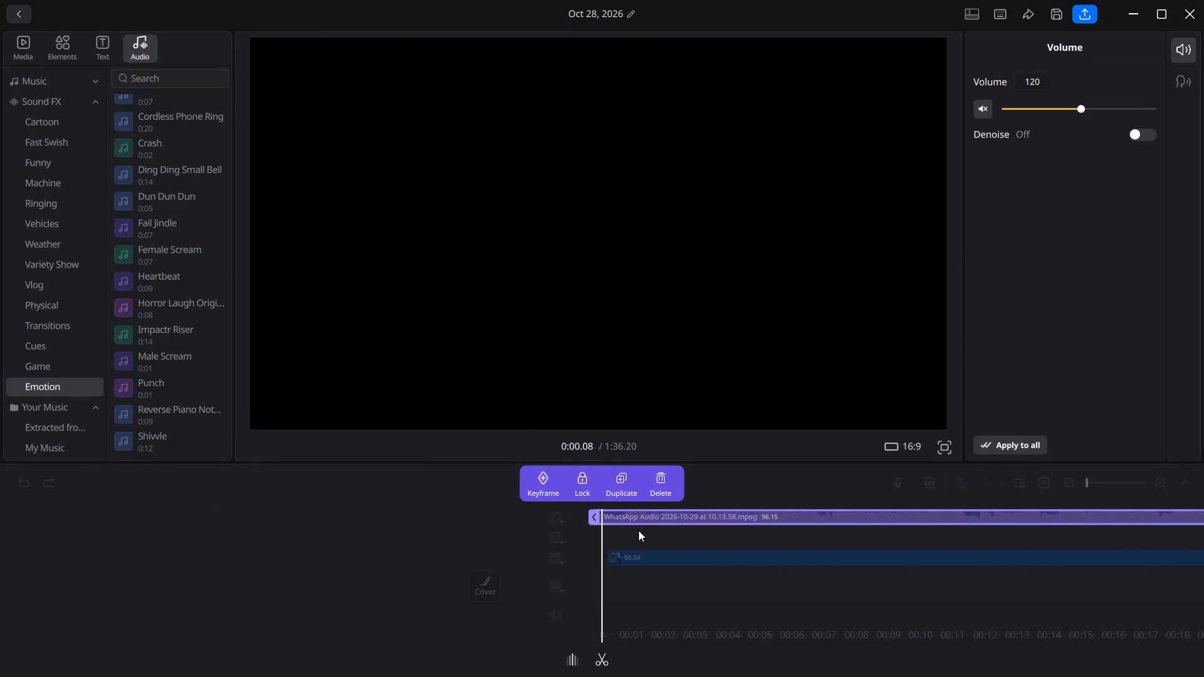
key(space)
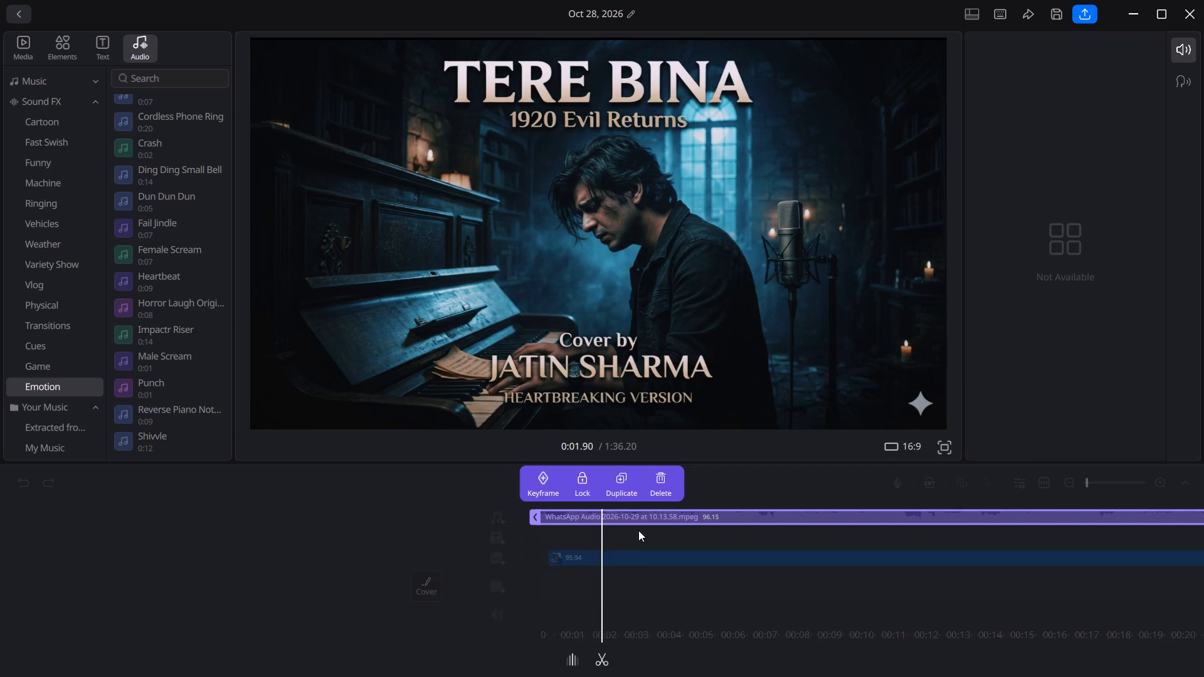
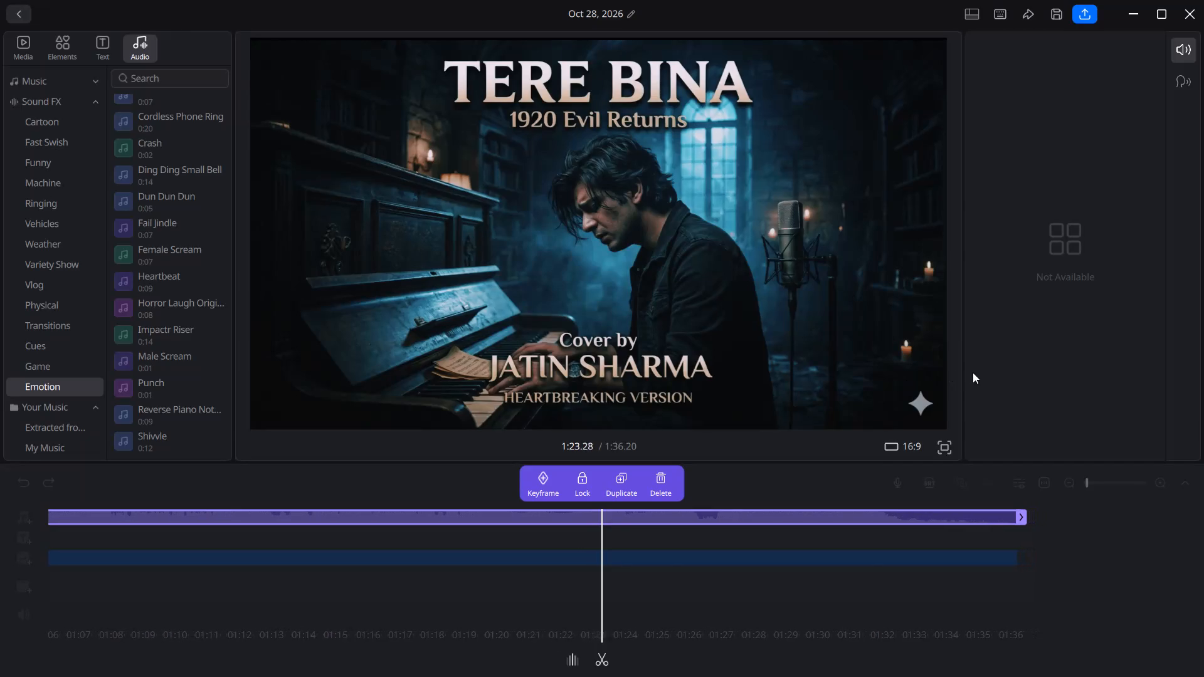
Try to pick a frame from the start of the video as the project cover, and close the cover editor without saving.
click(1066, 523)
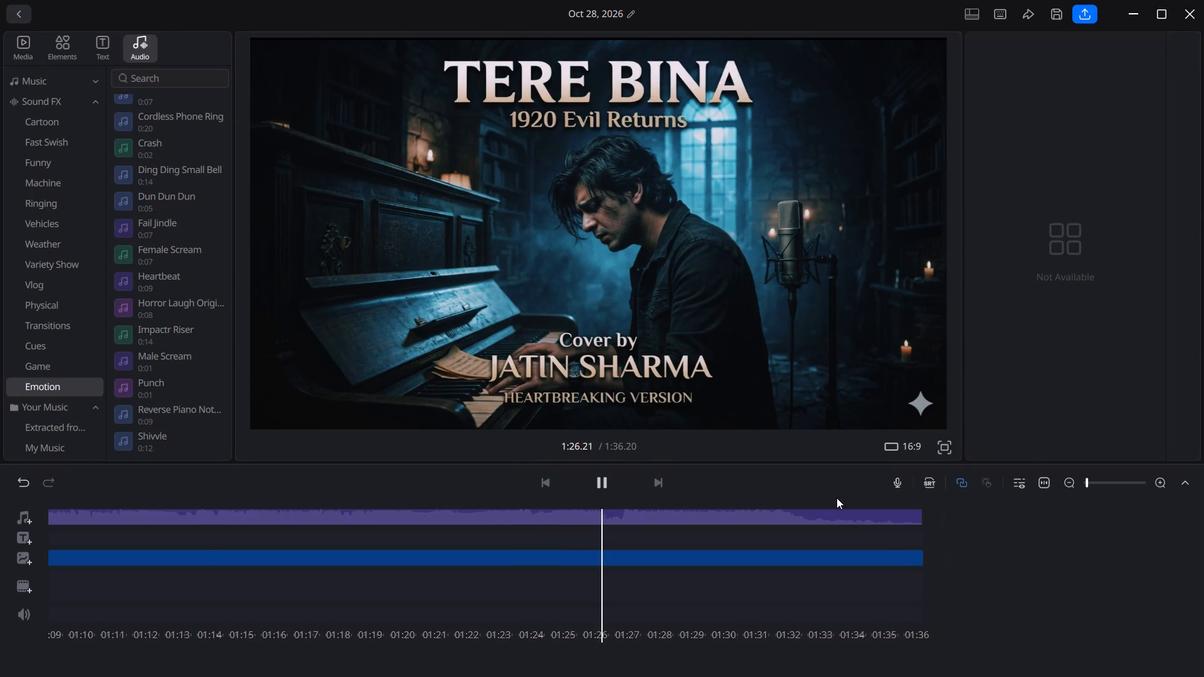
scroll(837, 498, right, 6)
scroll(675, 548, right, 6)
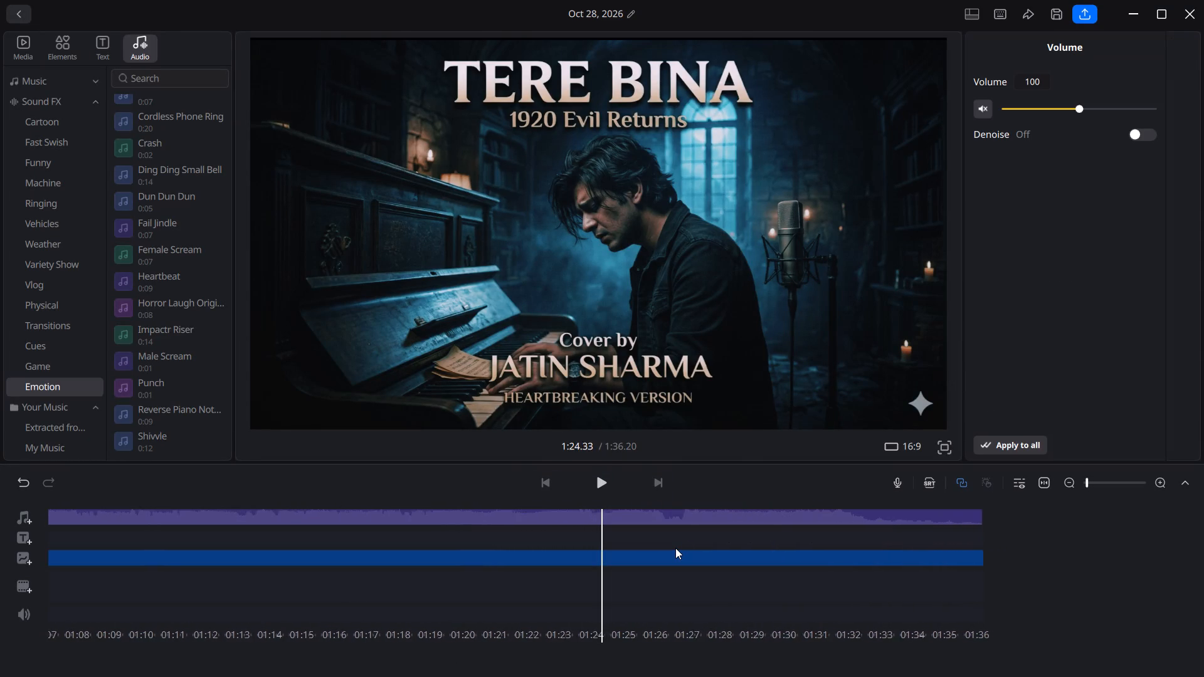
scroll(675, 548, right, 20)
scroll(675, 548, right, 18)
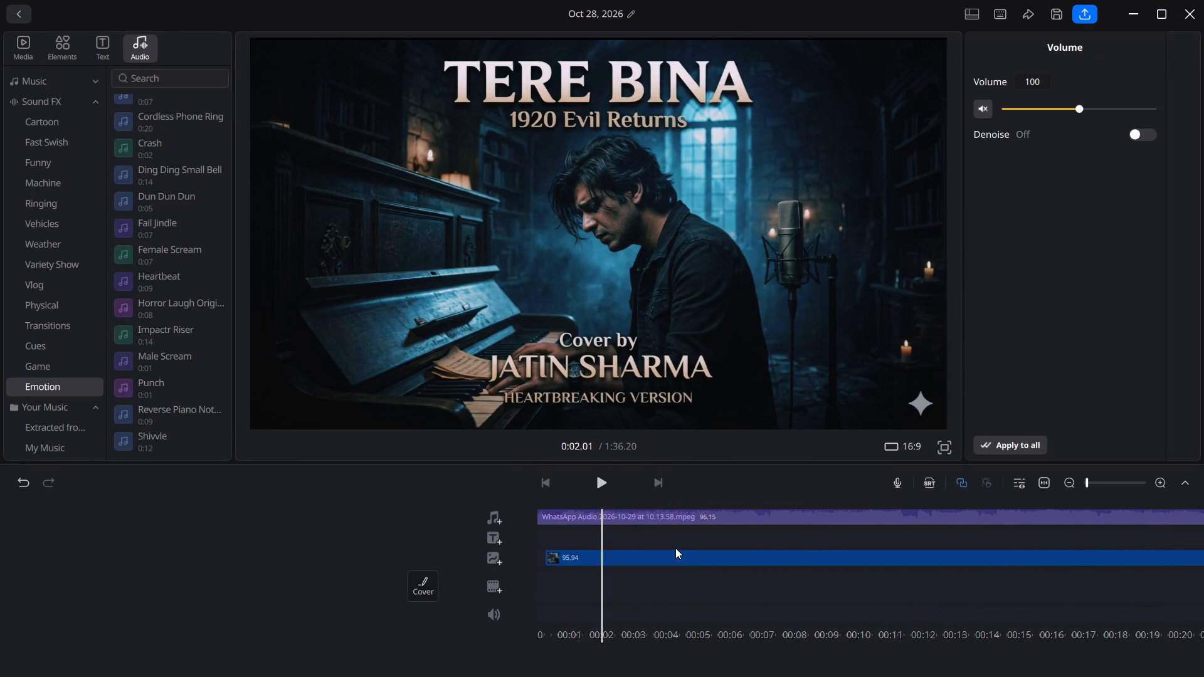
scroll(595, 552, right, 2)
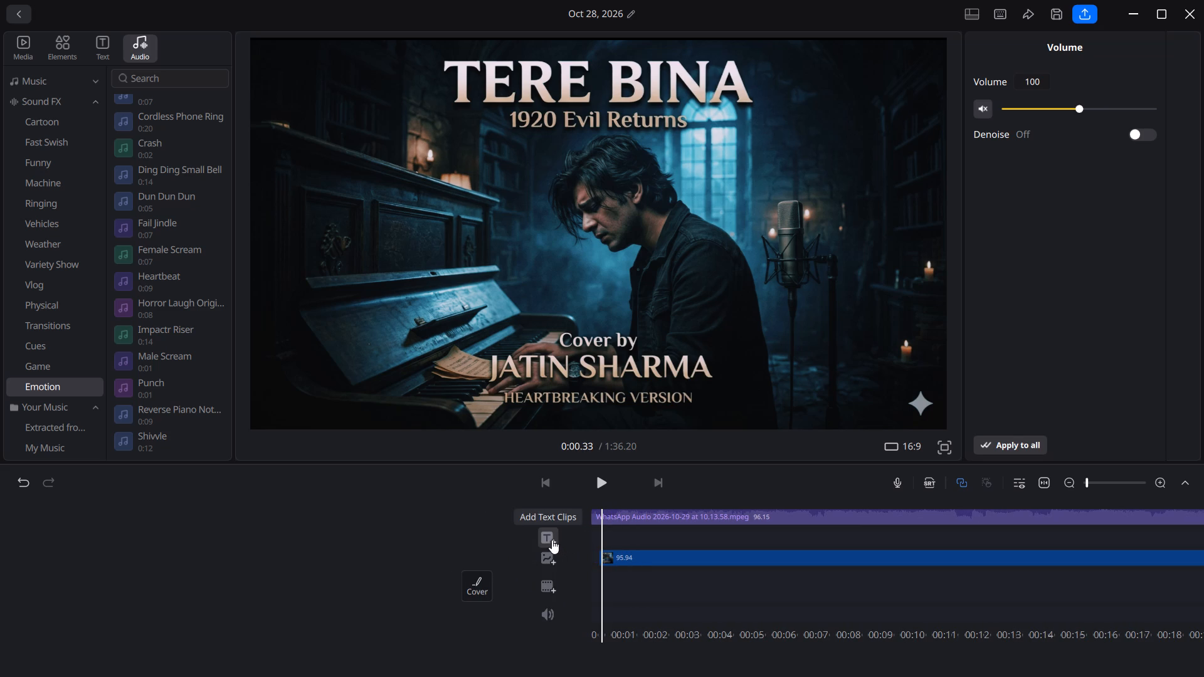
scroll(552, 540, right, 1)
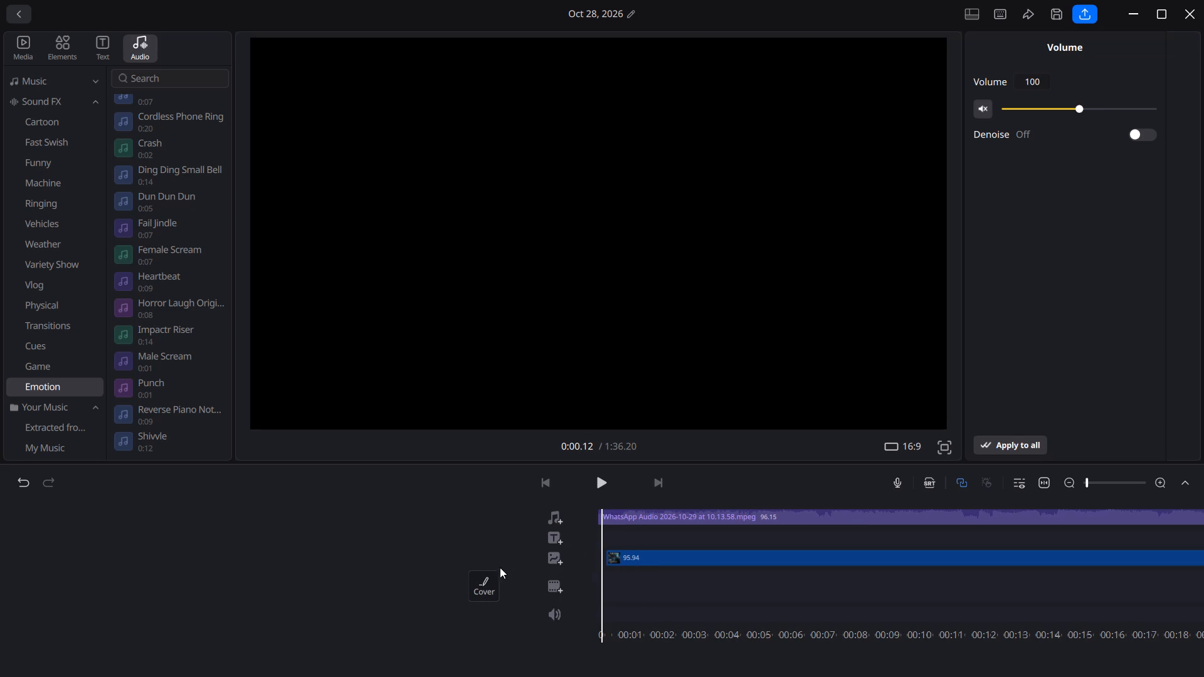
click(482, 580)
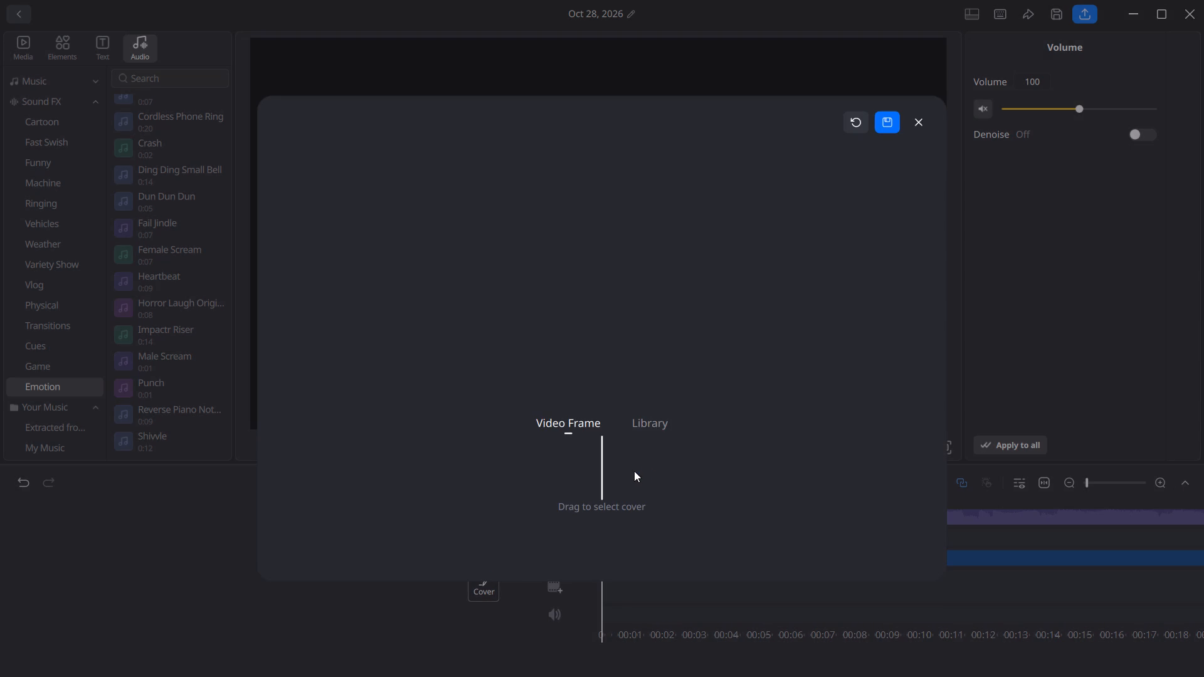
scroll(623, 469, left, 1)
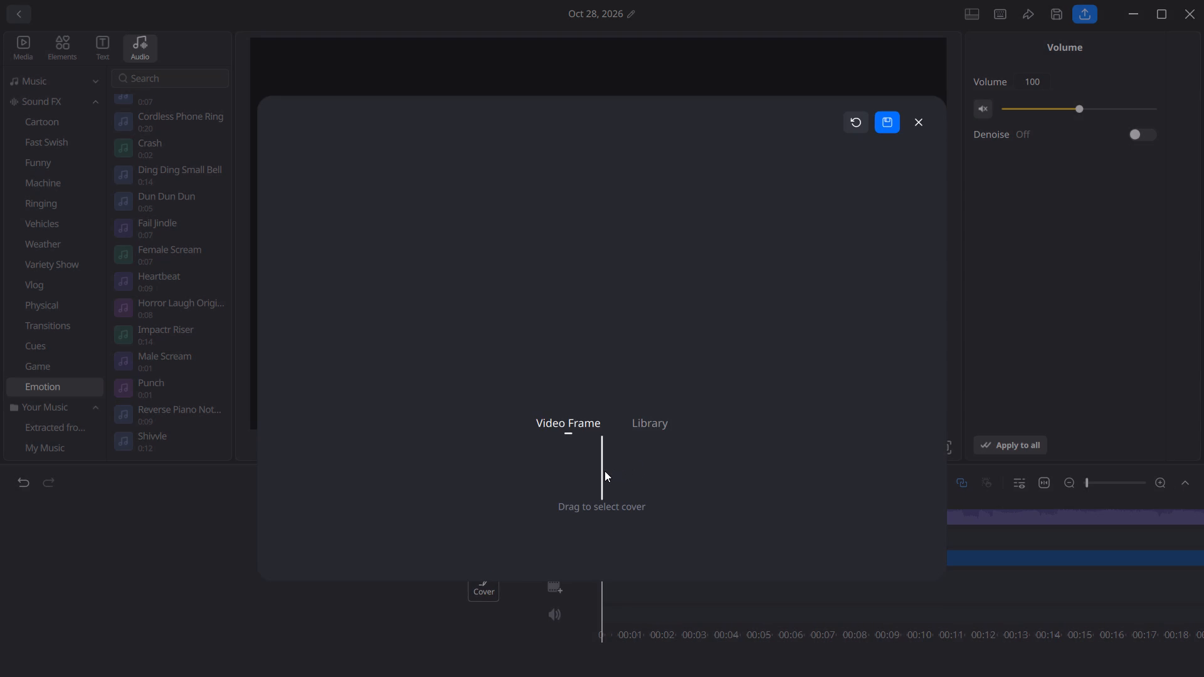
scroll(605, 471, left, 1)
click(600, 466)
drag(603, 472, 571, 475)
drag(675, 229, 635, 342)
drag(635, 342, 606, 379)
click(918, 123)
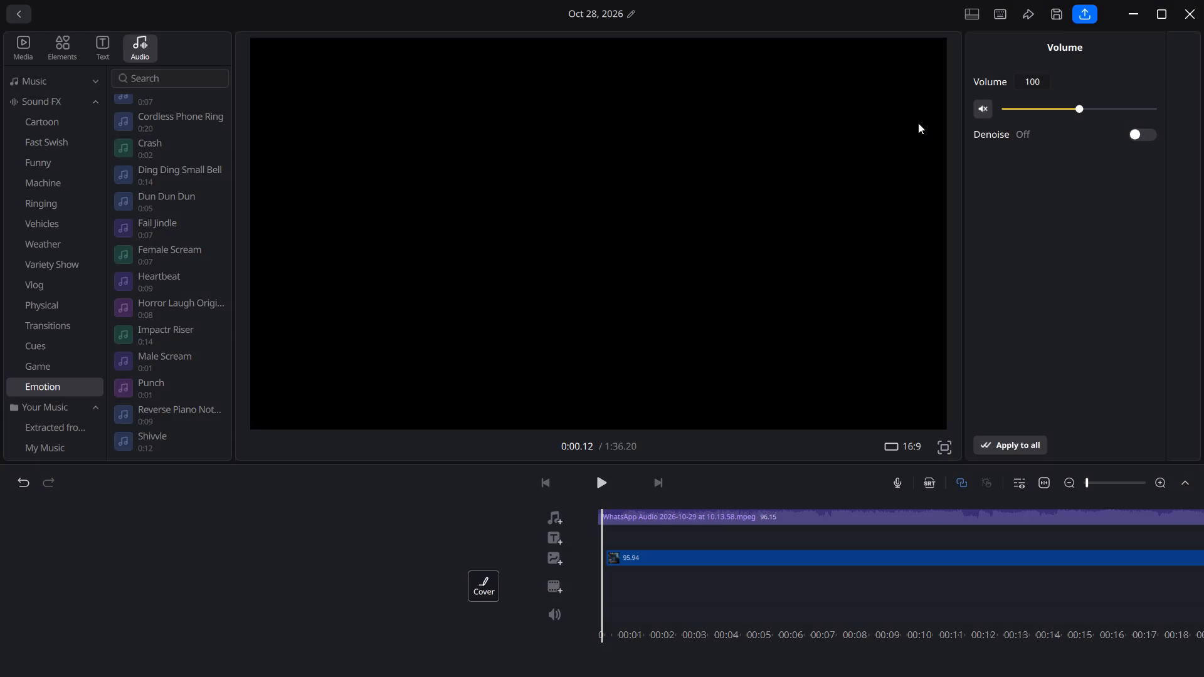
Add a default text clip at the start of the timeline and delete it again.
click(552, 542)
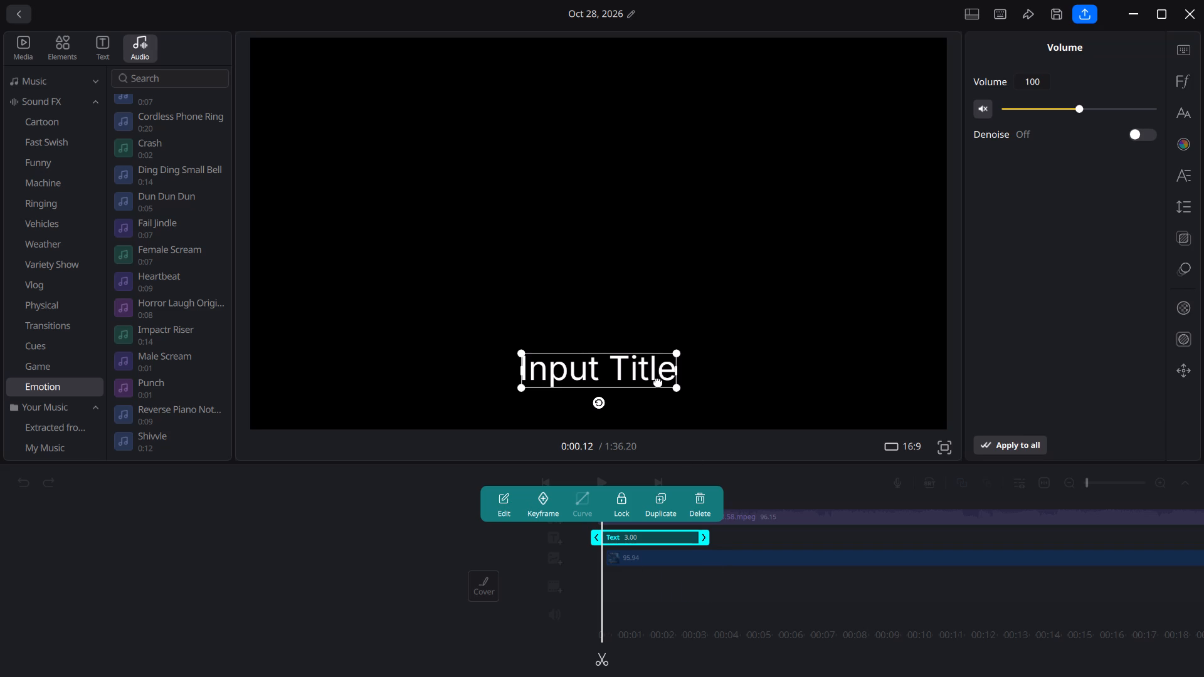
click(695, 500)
Move the thumbnail clip to the very start of the timeline so it begins together with the audio, and check both ends.
scroll(694, 574, right, 2)
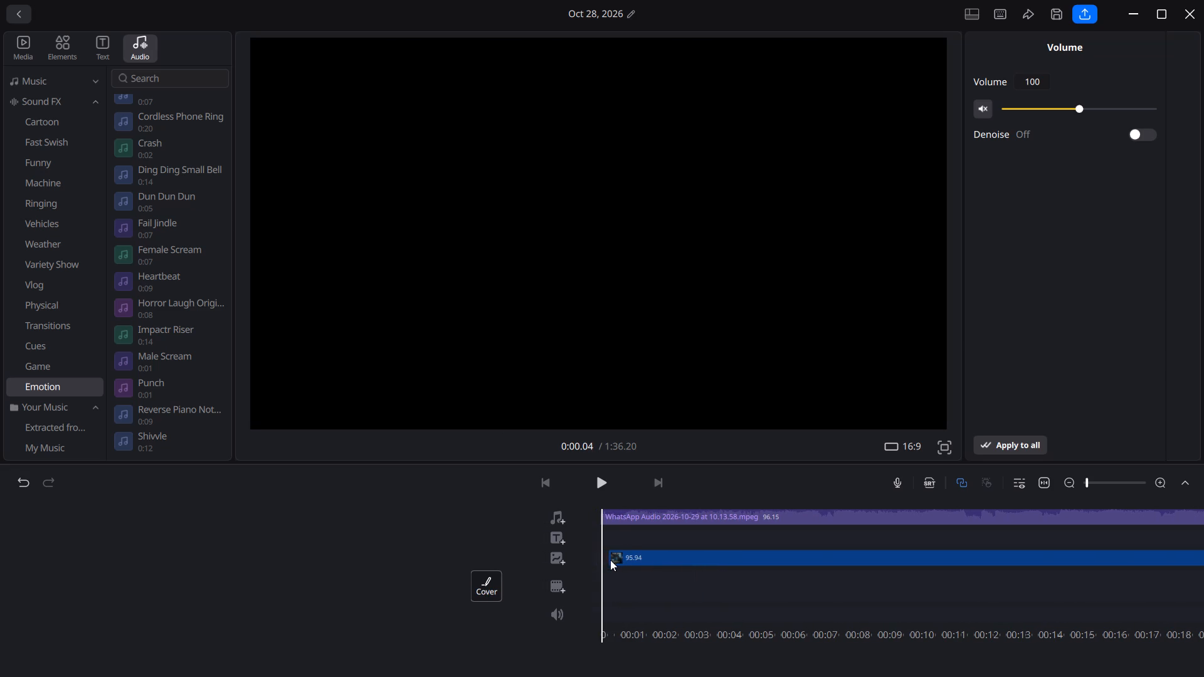
click(635, 558)
drag(635, 558, 594, 566)
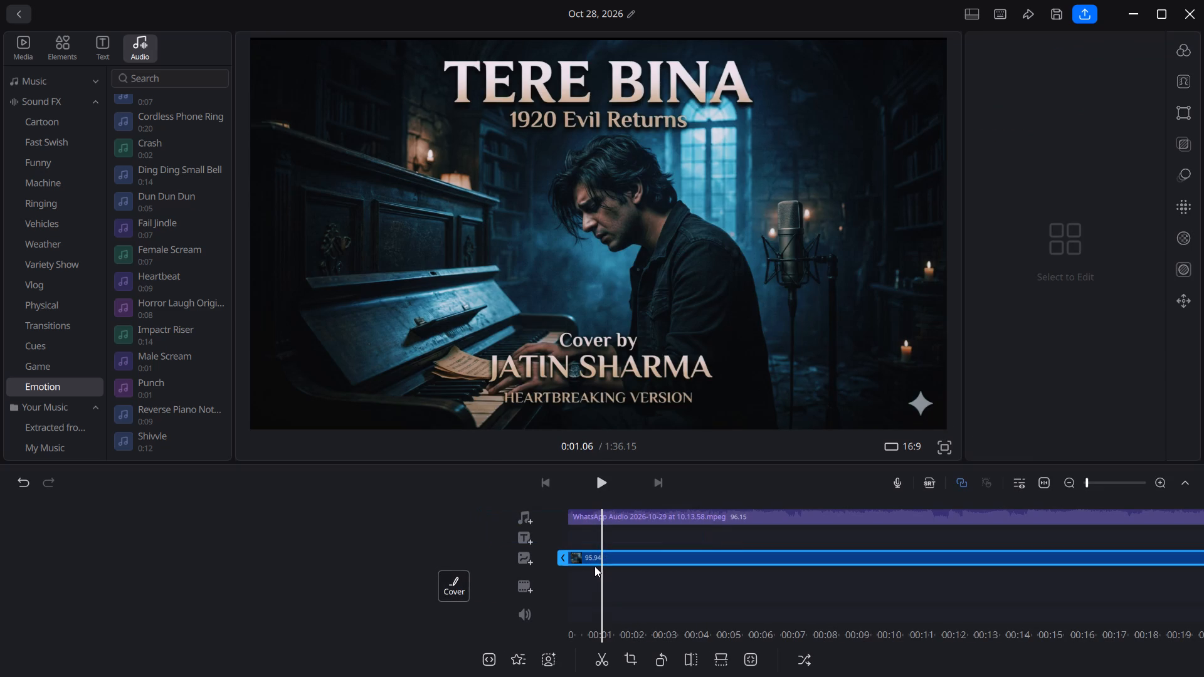
scroll(833, 615, left, 8)
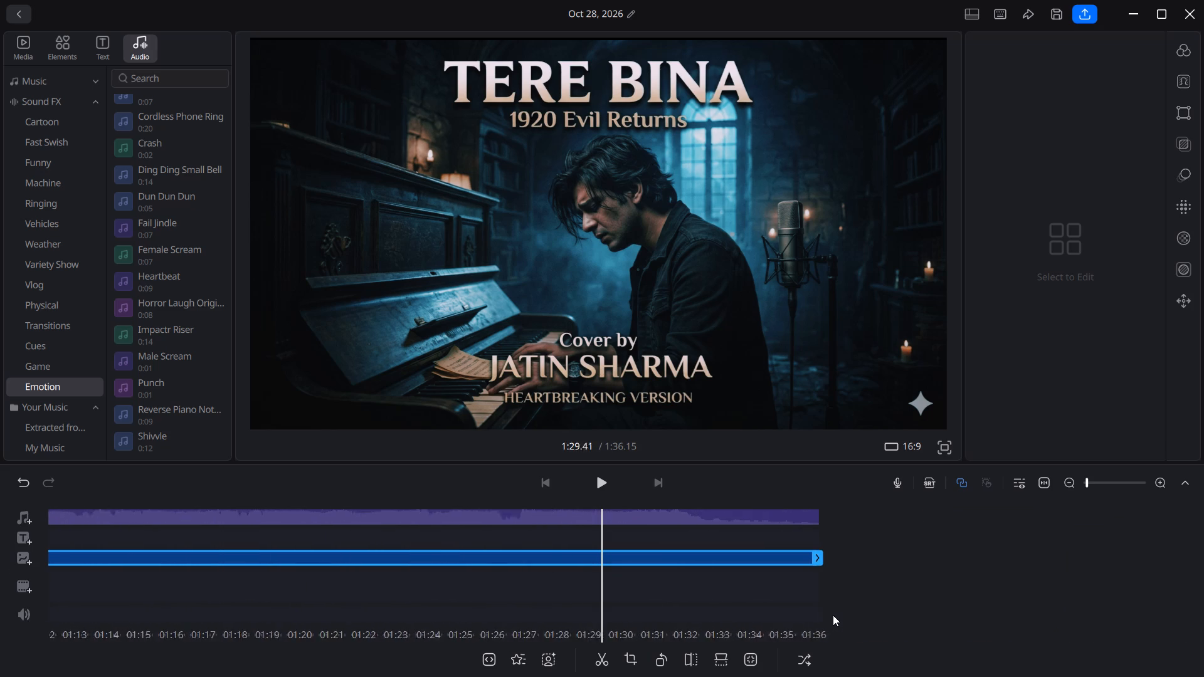
scroll(833, 615, left, 6)
scroll(833, 615, right, 14)
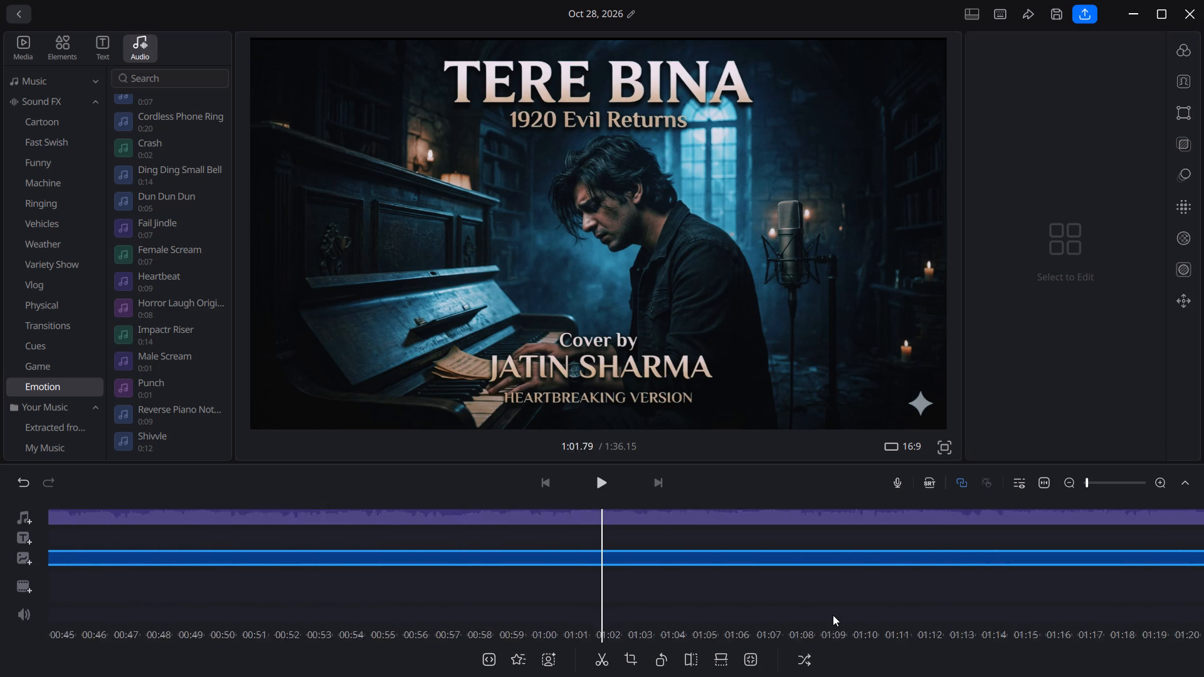
scroll(833, 615, right, 16)
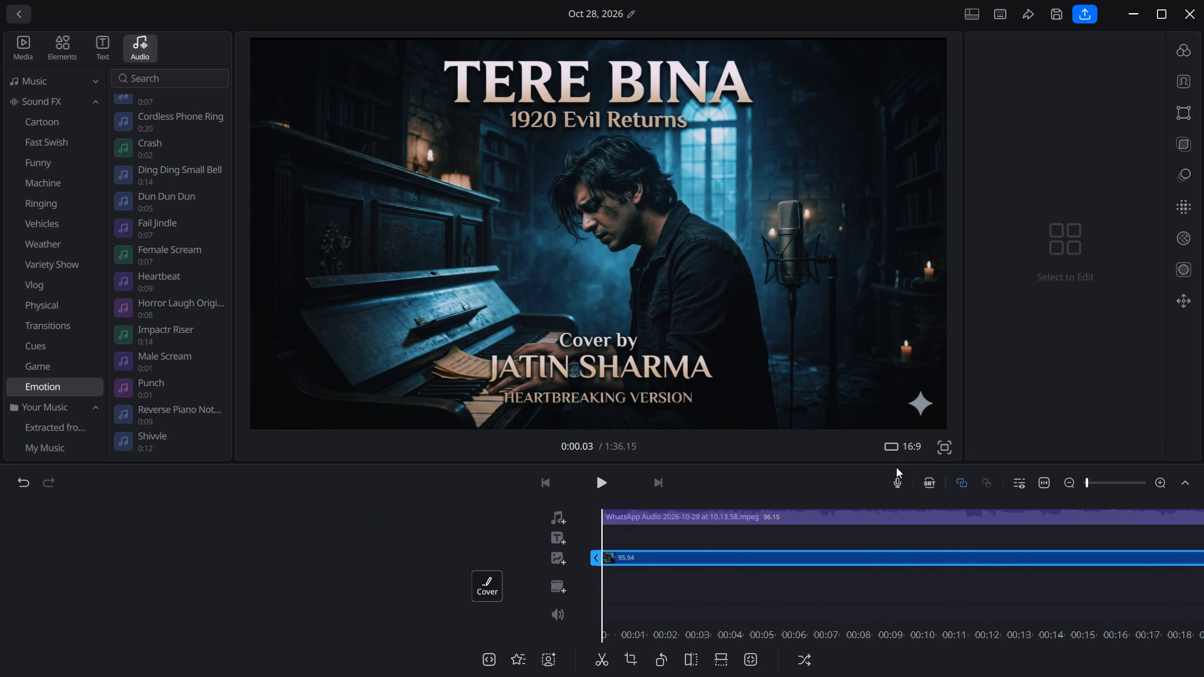
scroll(896, 467, right, 1)
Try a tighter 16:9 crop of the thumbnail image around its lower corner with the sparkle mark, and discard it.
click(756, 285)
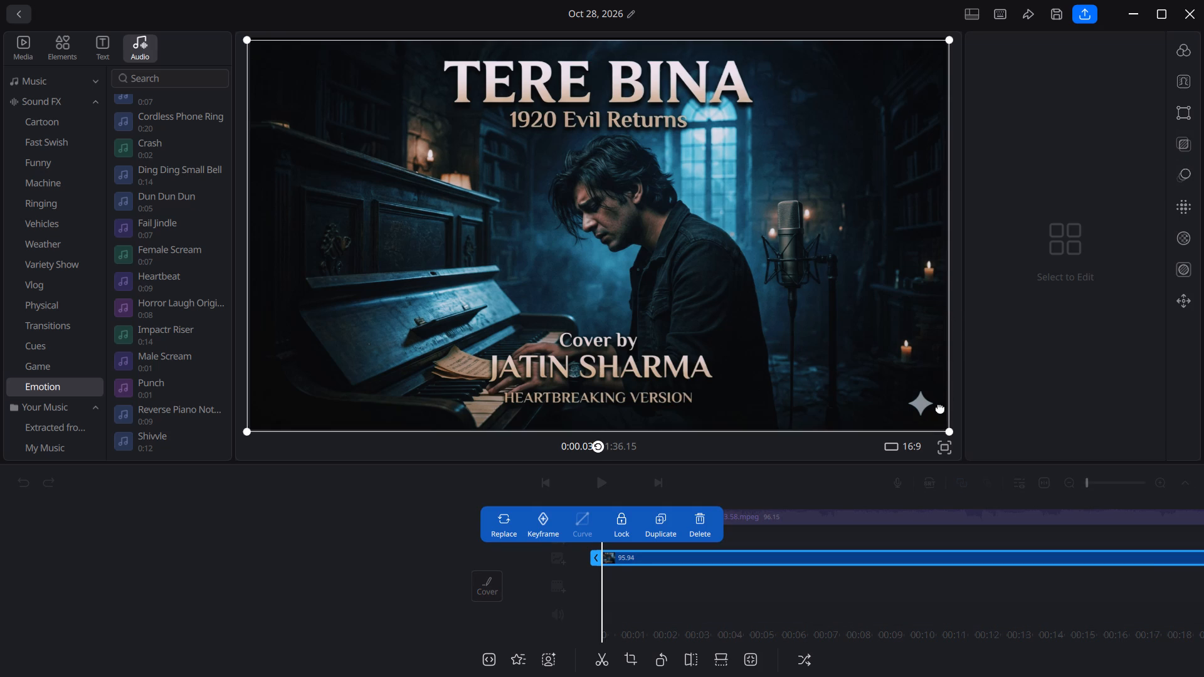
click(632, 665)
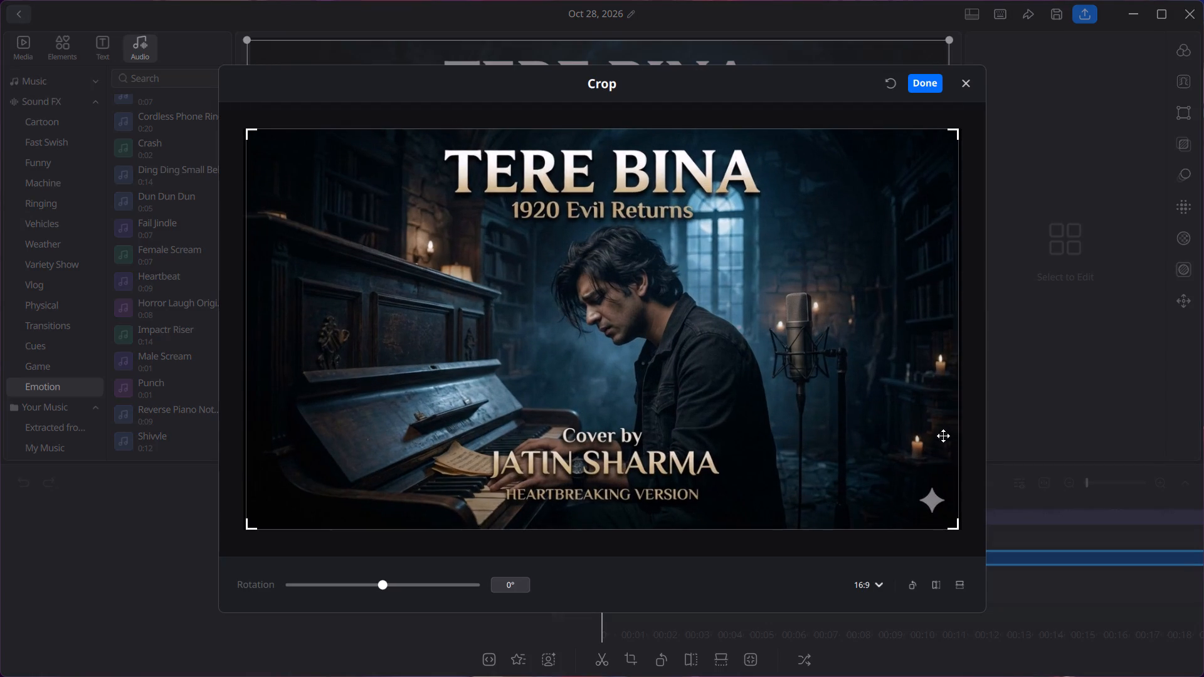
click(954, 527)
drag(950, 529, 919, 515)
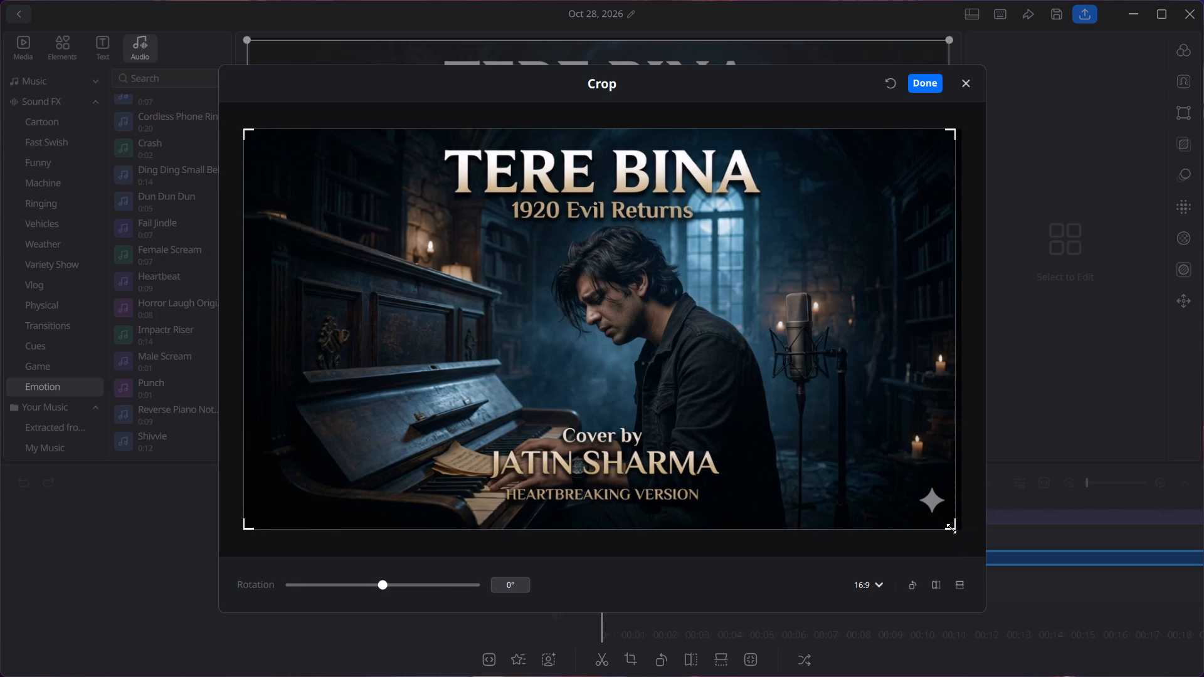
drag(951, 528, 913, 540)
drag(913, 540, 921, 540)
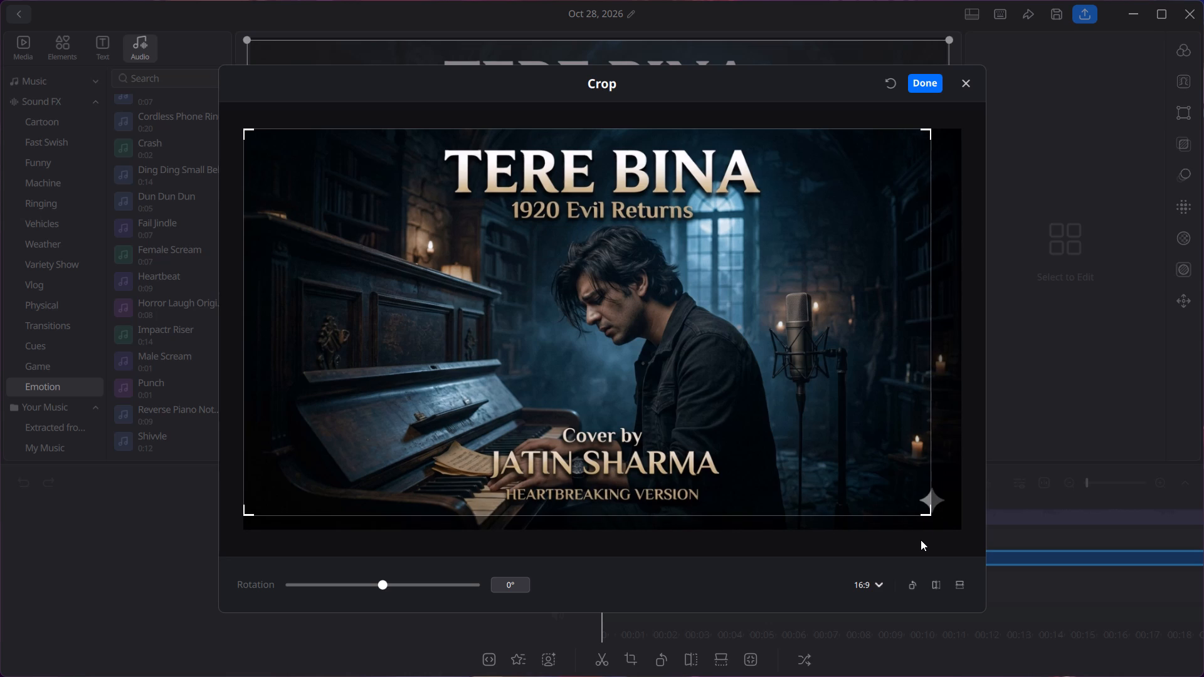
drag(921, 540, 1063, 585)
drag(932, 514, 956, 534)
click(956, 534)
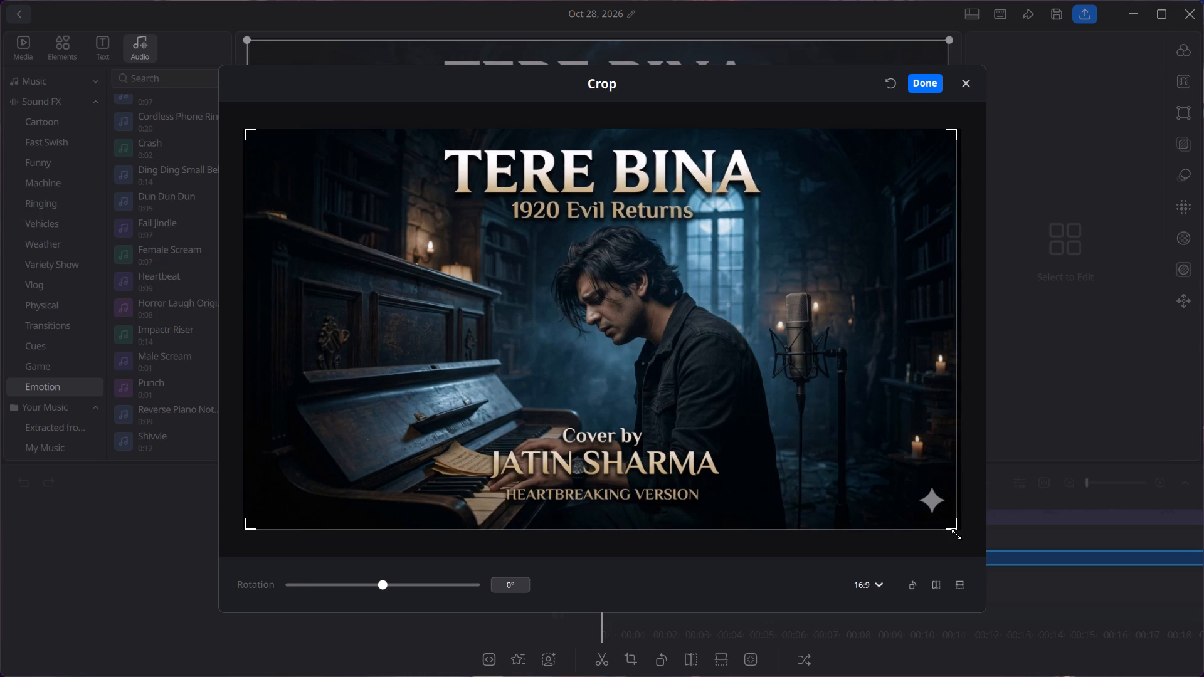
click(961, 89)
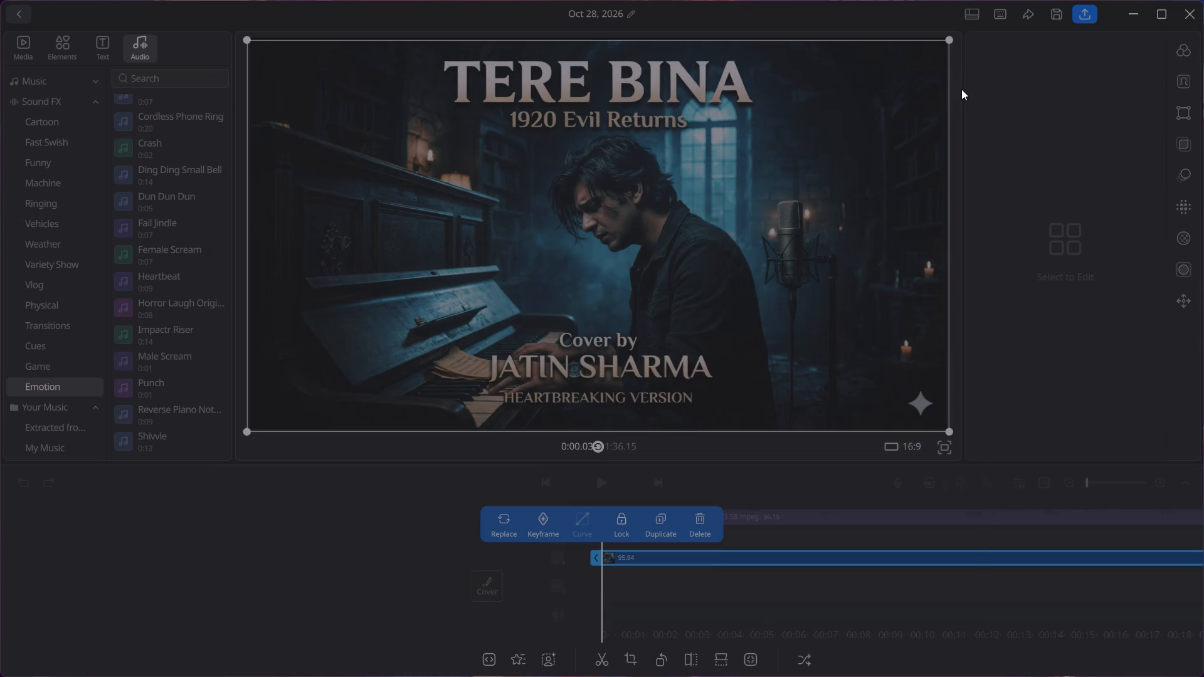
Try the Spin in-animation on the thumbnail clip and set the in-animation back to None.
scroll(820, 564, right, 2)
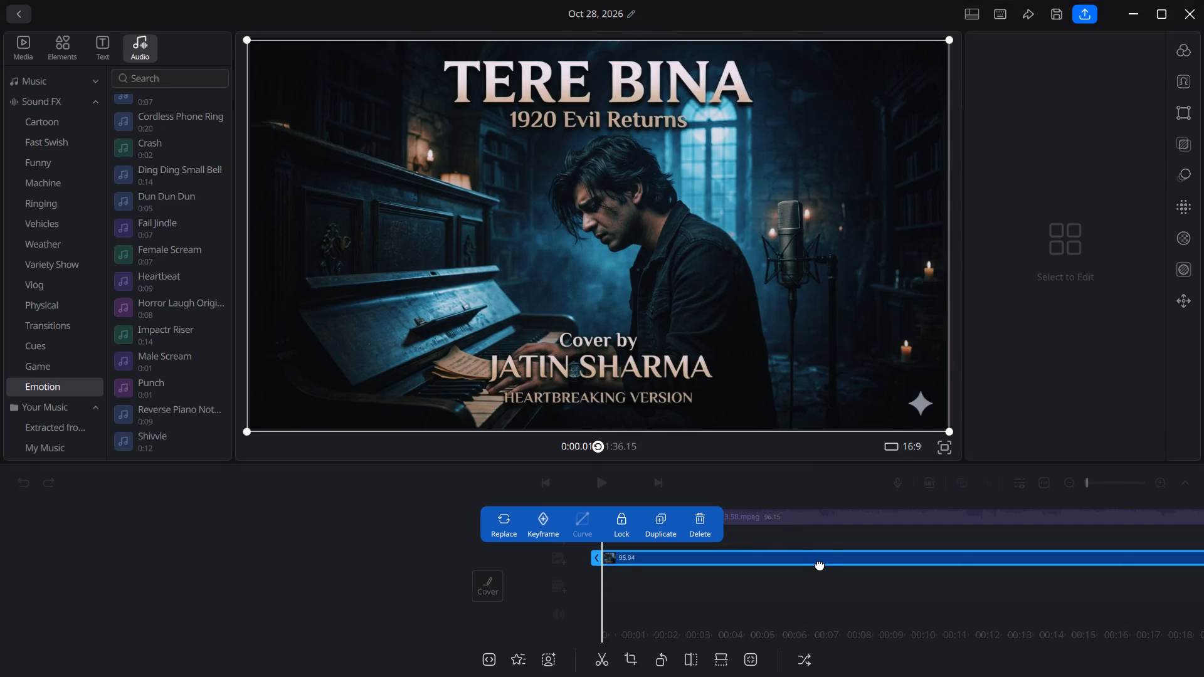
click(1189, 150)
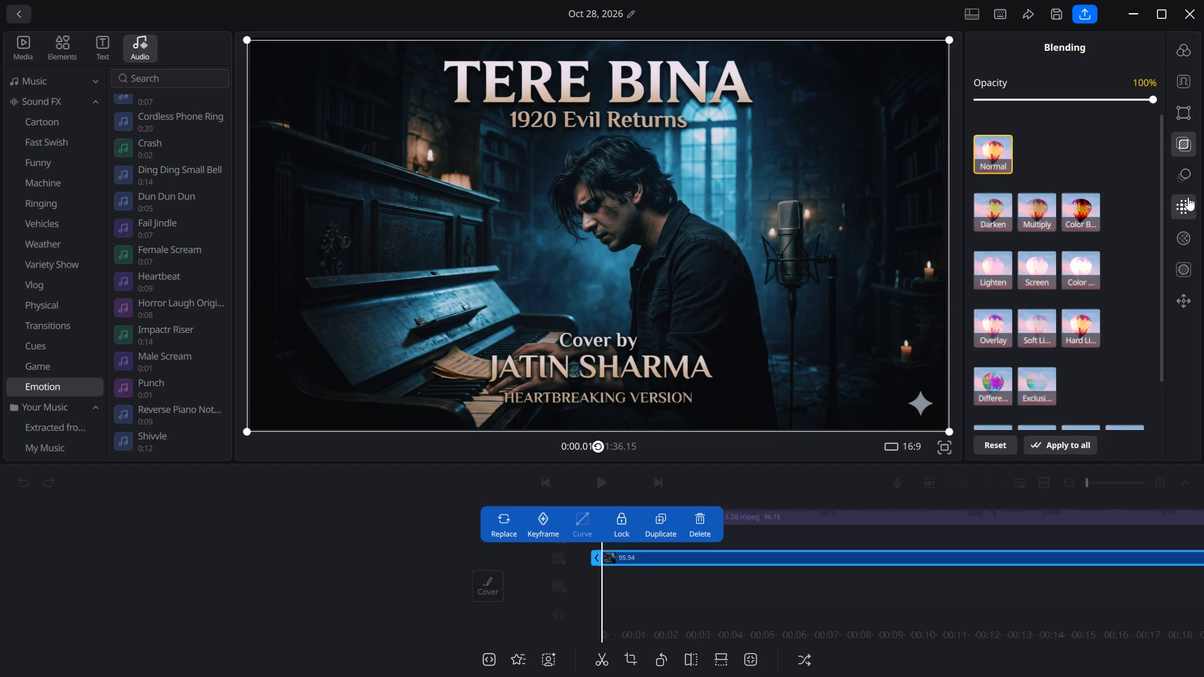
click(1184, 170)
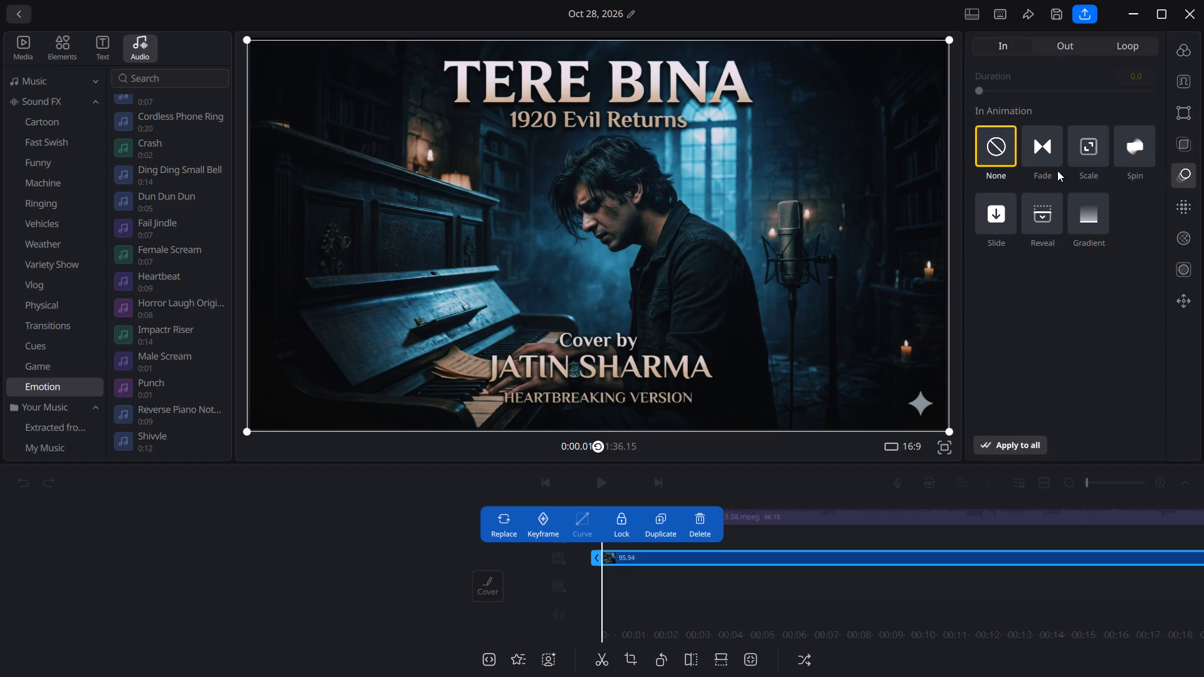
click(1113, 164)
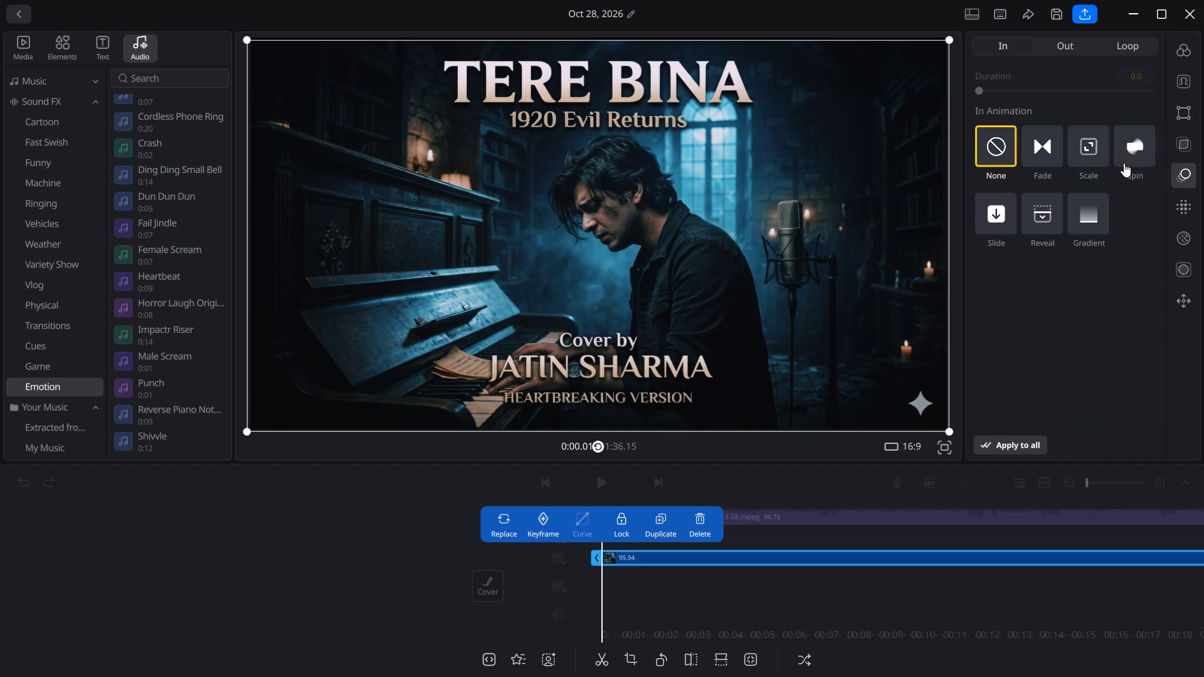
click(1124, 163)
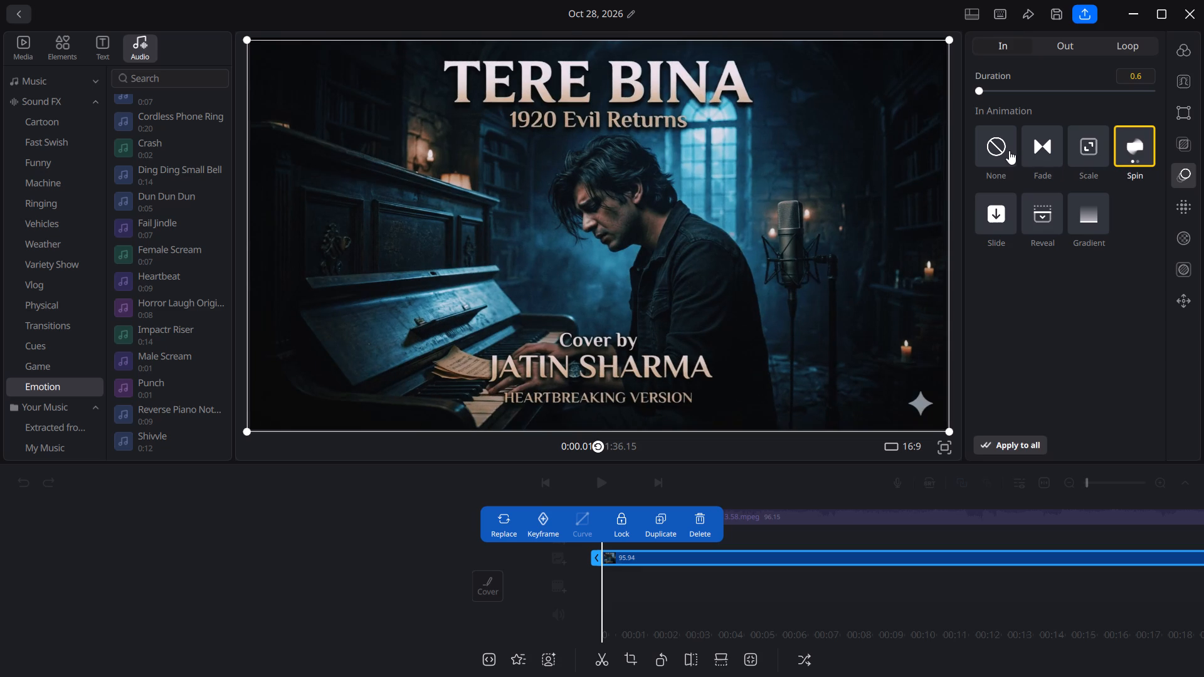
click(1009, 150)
Apply the Radioactive blur style to the thumbnail clip and raise the blur amount to 13.
click(1188, 207)
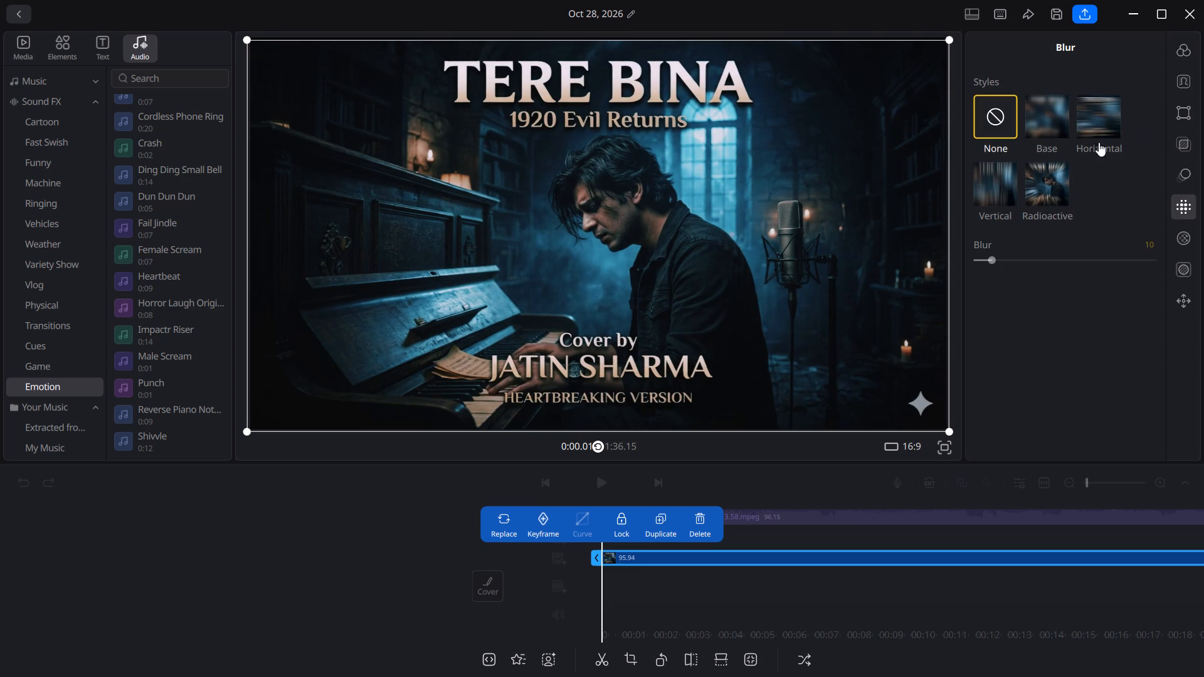
click(1059, 206)
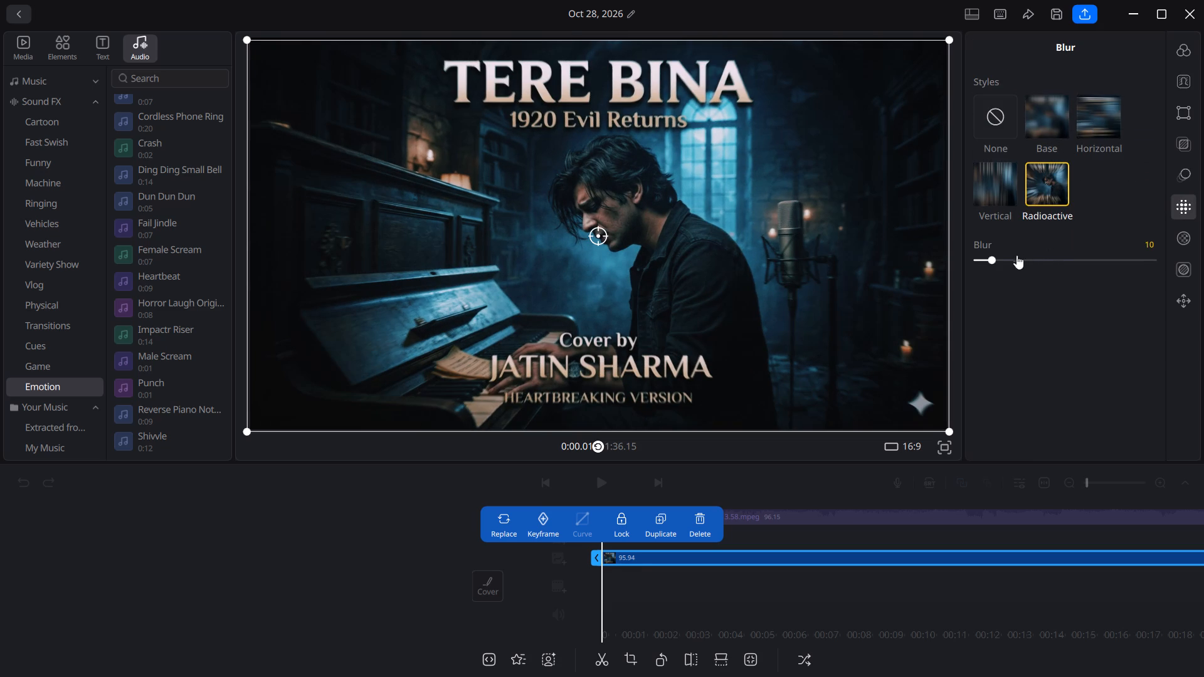
click(996, 259)
drag(996, 259, 1004, 258)
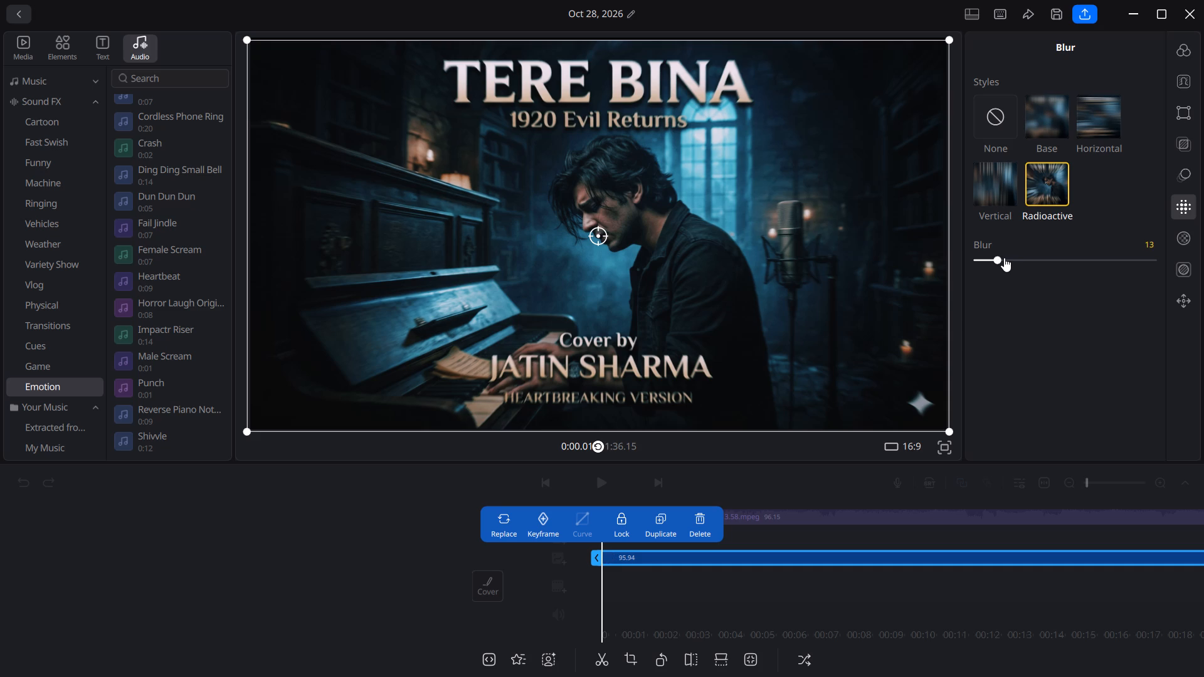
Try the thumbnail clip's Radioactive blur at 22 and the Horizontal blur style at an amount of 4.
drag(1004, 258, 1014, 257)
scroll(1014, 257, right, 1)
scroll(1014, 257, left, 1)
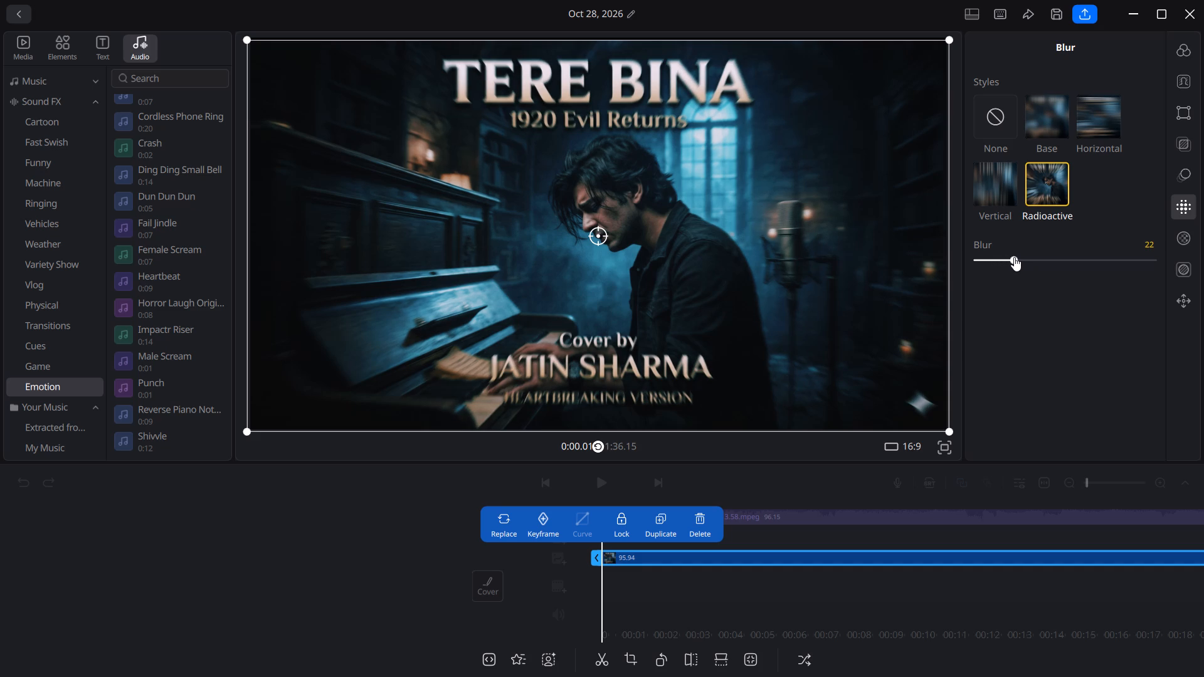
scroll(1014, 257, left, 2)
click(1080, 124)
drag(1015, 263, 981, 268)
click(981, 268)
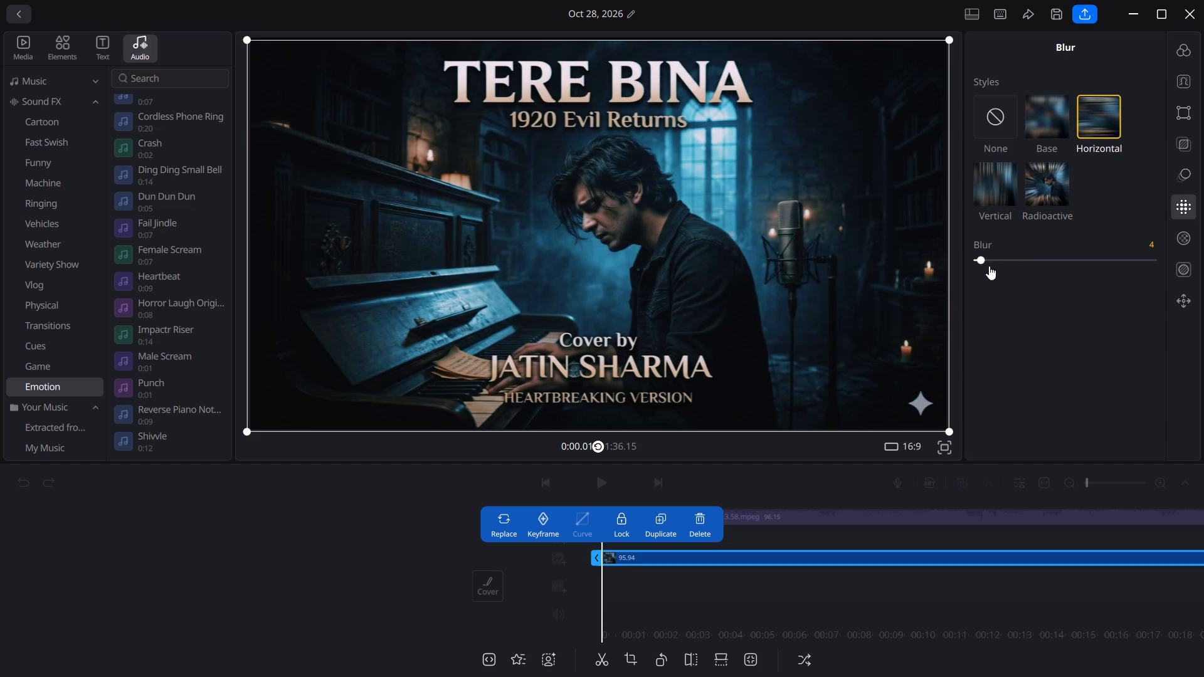
Apply the Vertical blur style to the thumbnail clip, try an amount of 24, and set the blur to 2.
click(1006, 182)
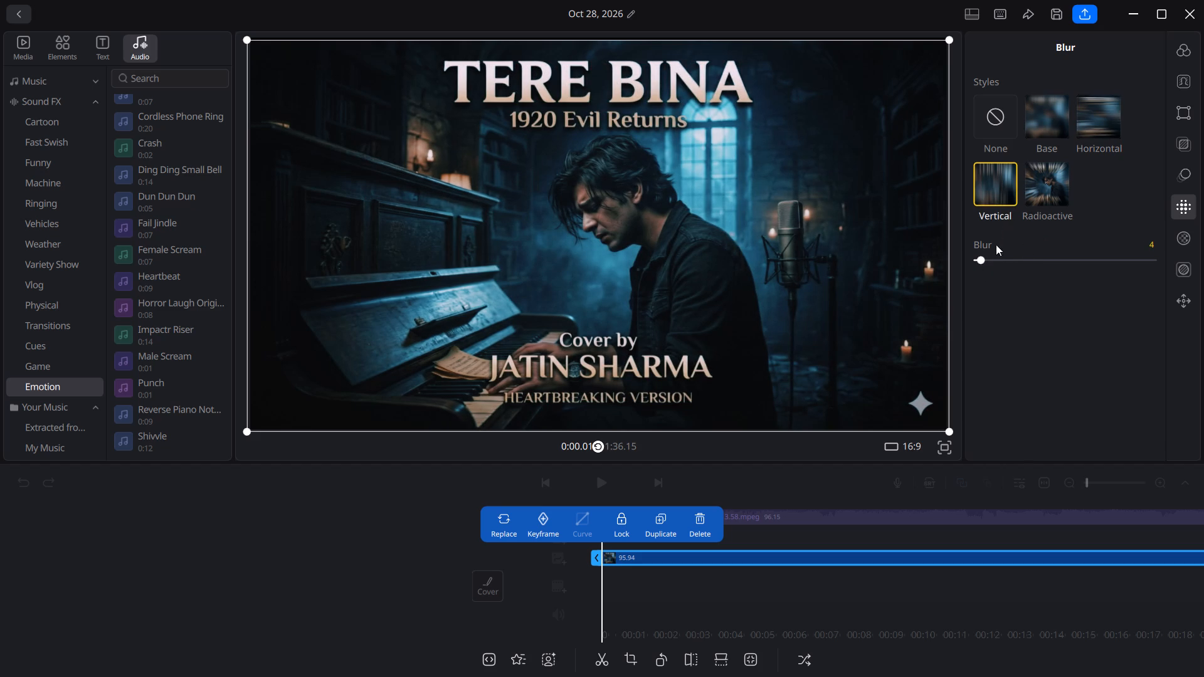
drag(983, 260, 1010, 268)
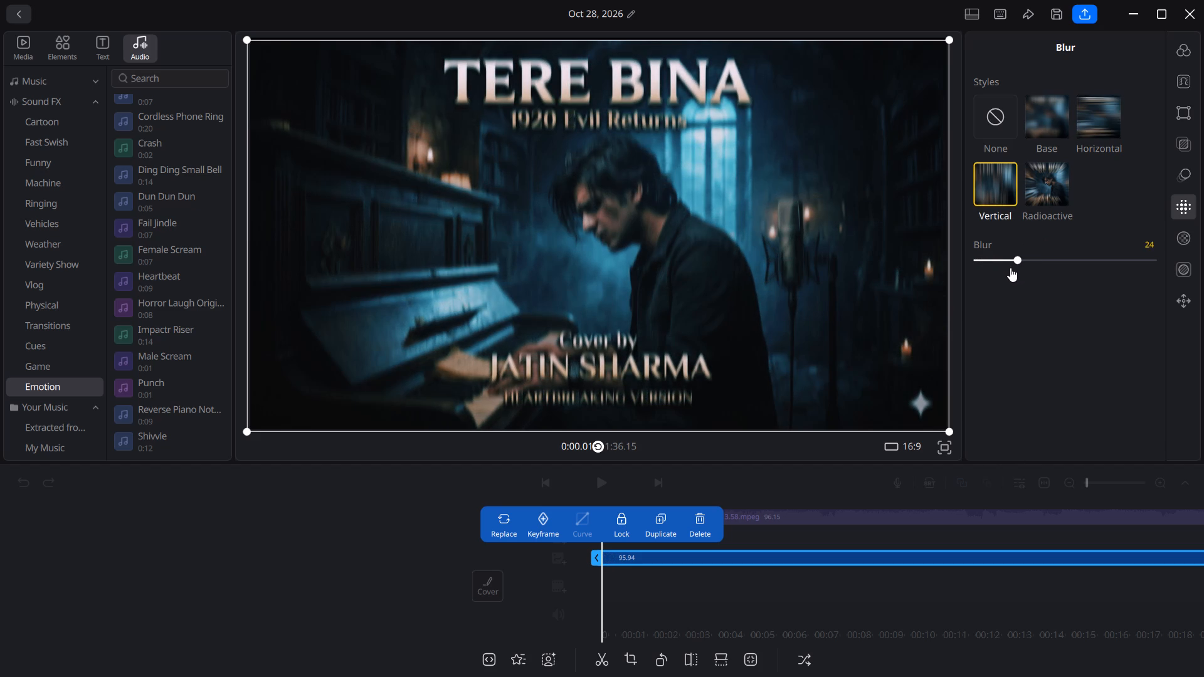
drag(1010, 268, 978, 271)
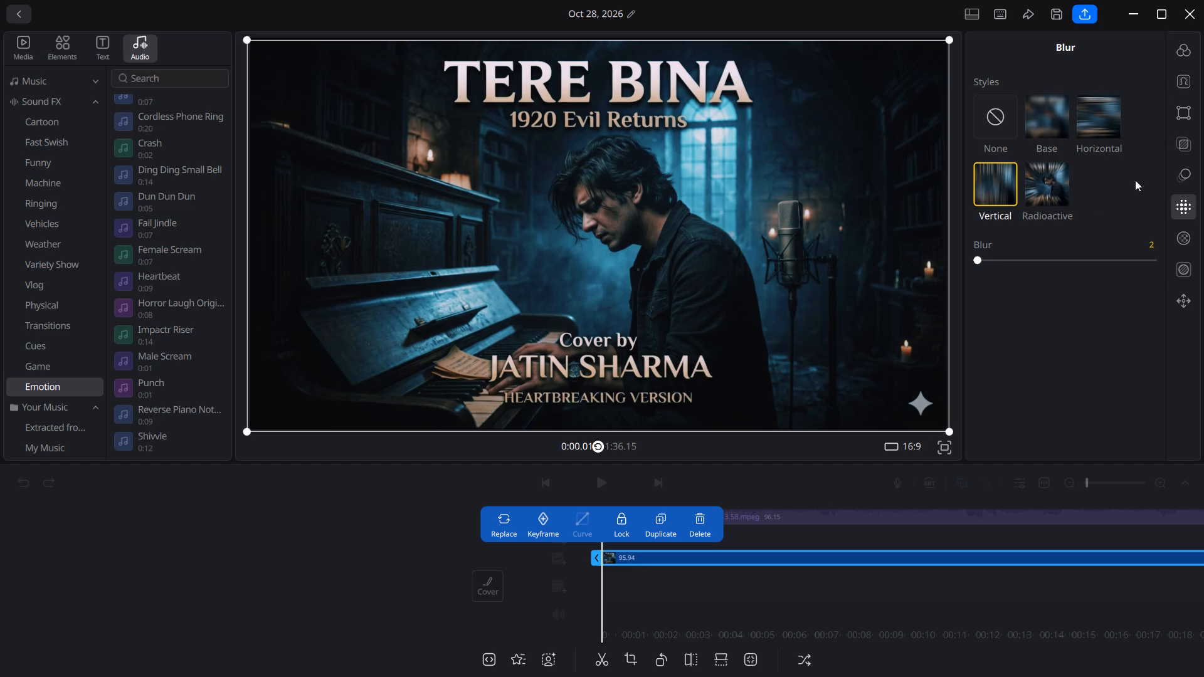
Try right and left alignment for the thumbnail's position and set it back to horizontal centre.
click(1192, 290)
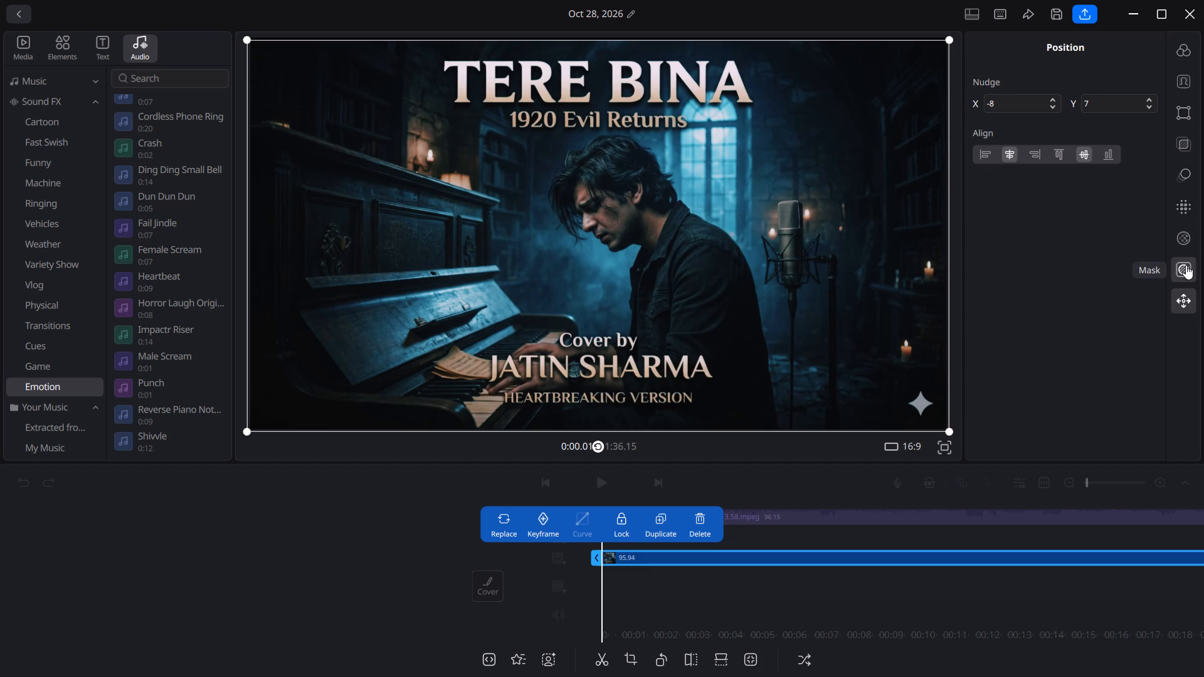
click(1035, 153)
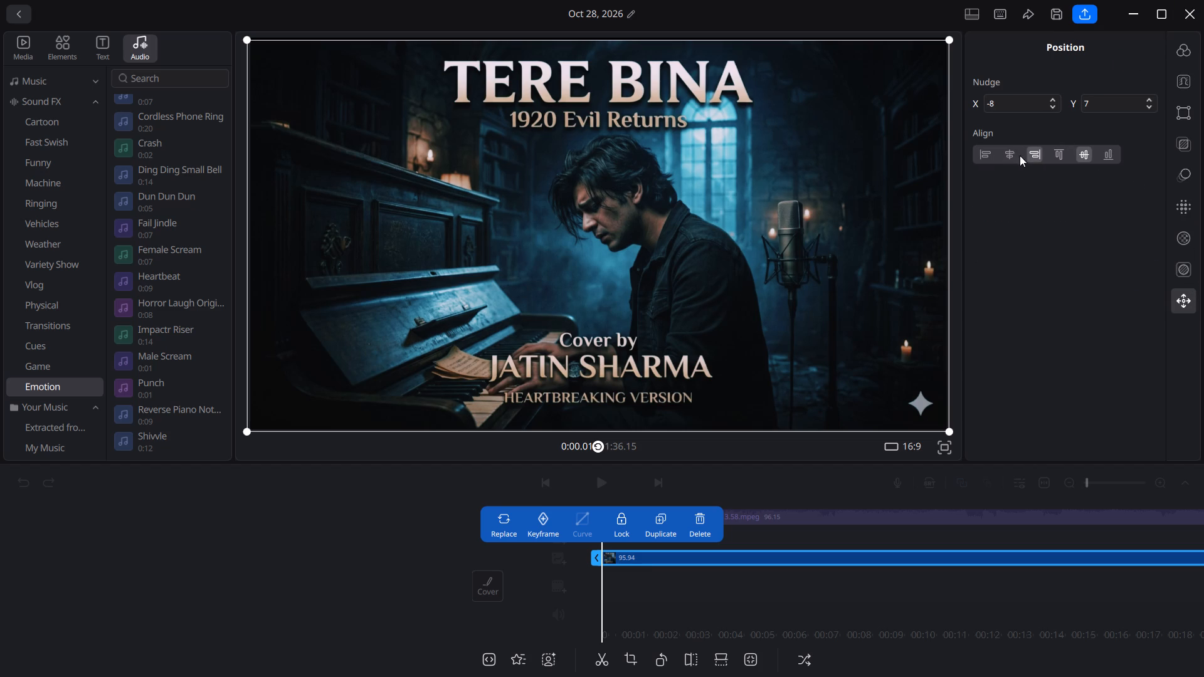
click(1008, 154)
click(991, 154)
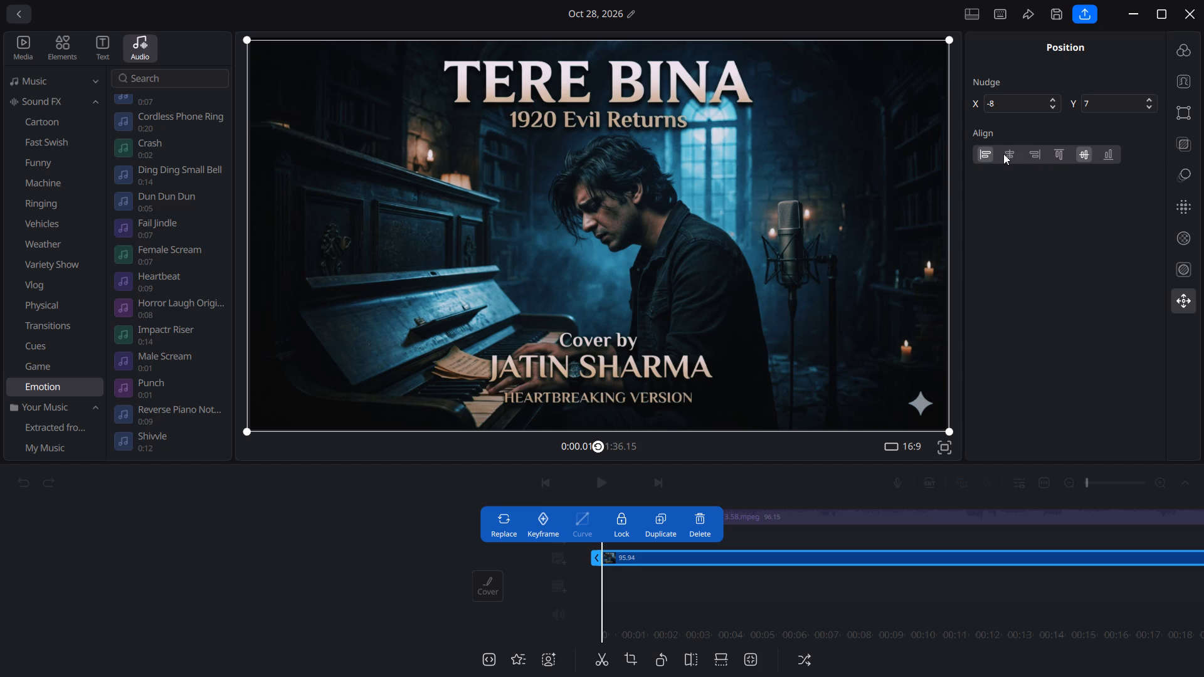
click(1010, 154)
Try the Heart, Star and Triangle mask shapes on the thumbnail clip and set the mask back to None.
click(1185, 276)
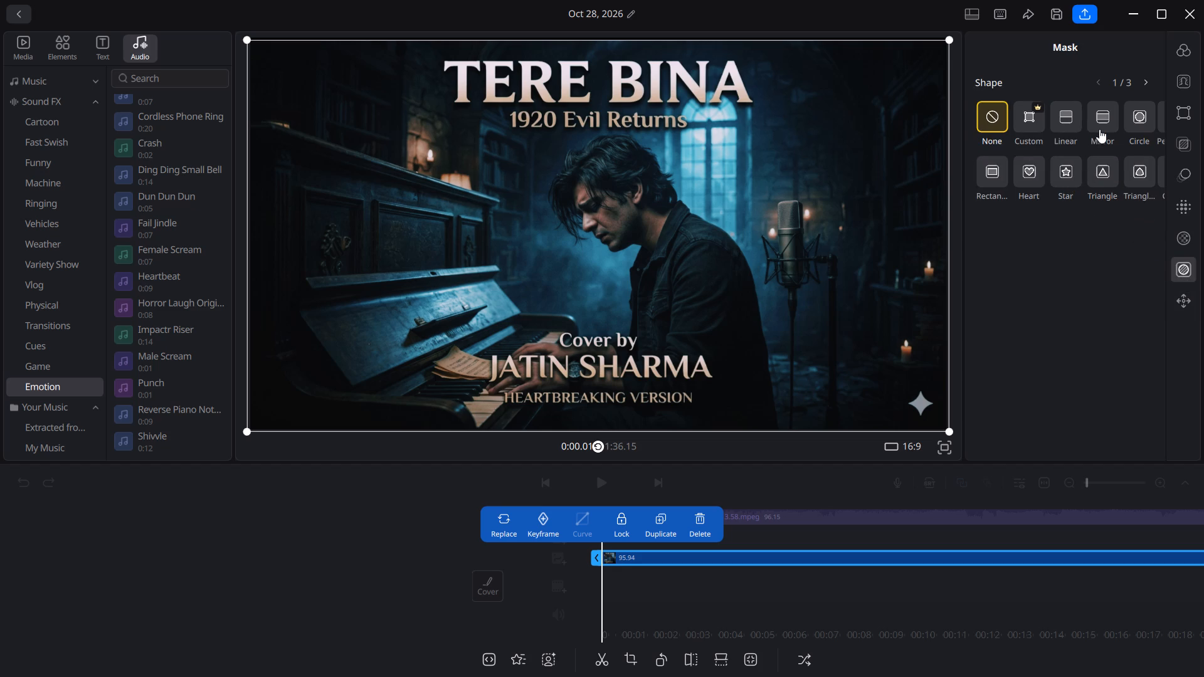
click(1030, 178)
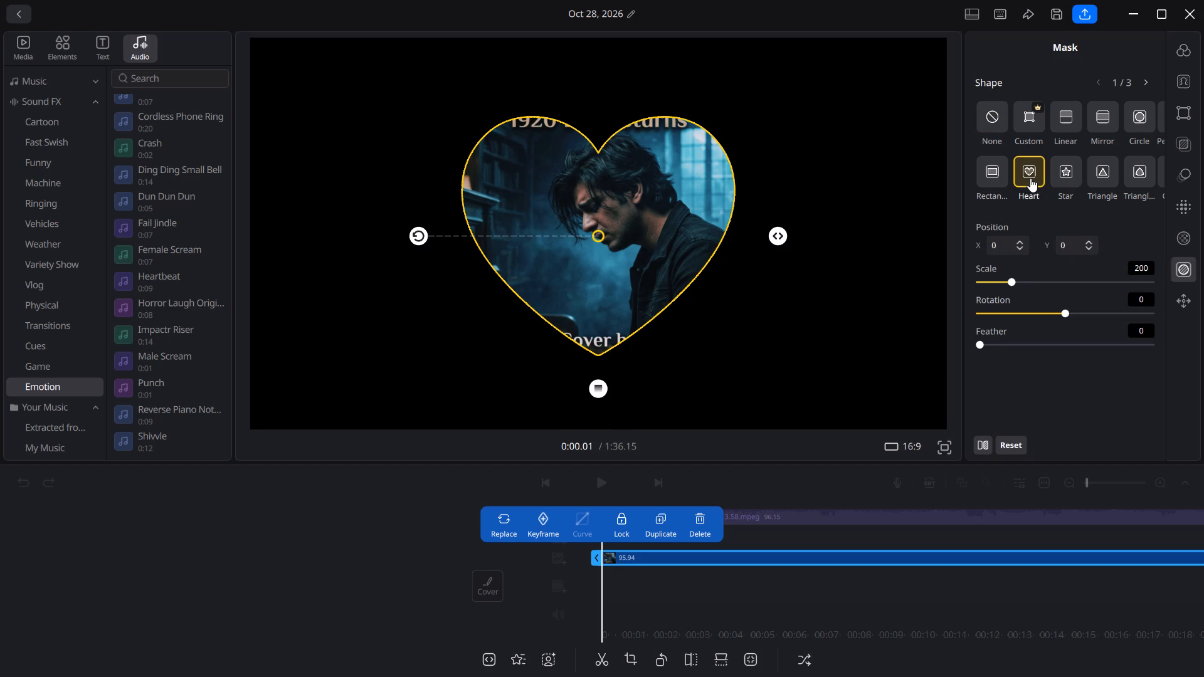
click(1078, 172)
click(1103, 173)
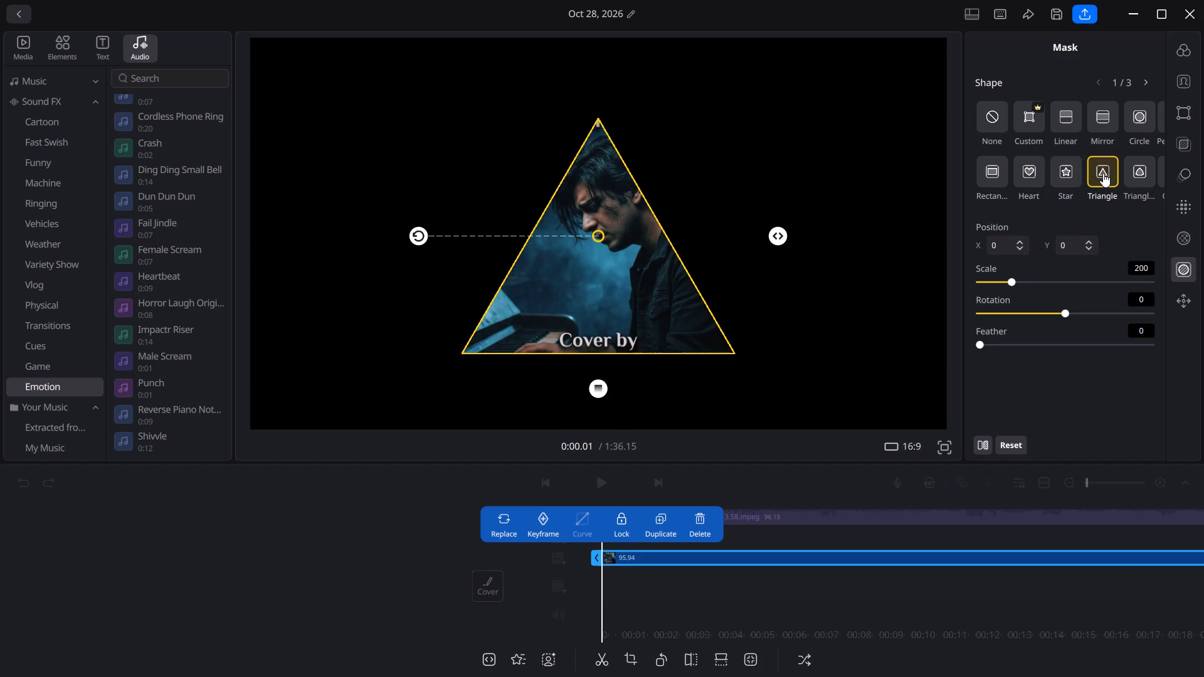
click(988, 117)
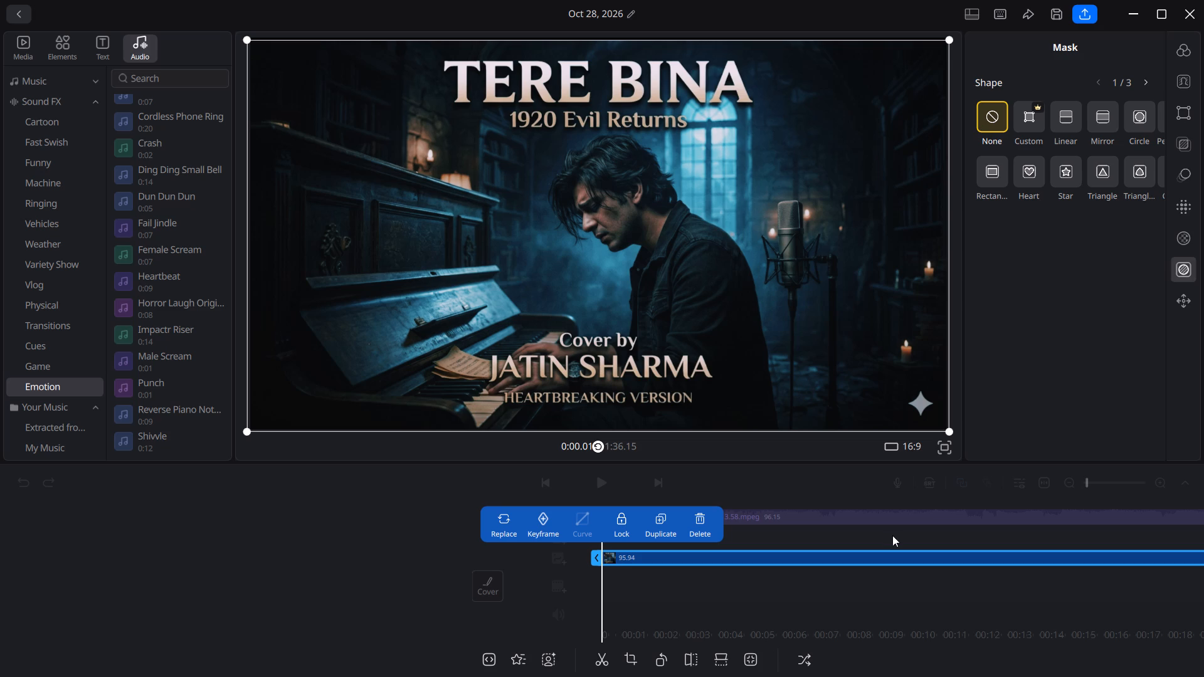
Export the video with manual export quality and the resolution set to 1080p.
click(1083, 21)
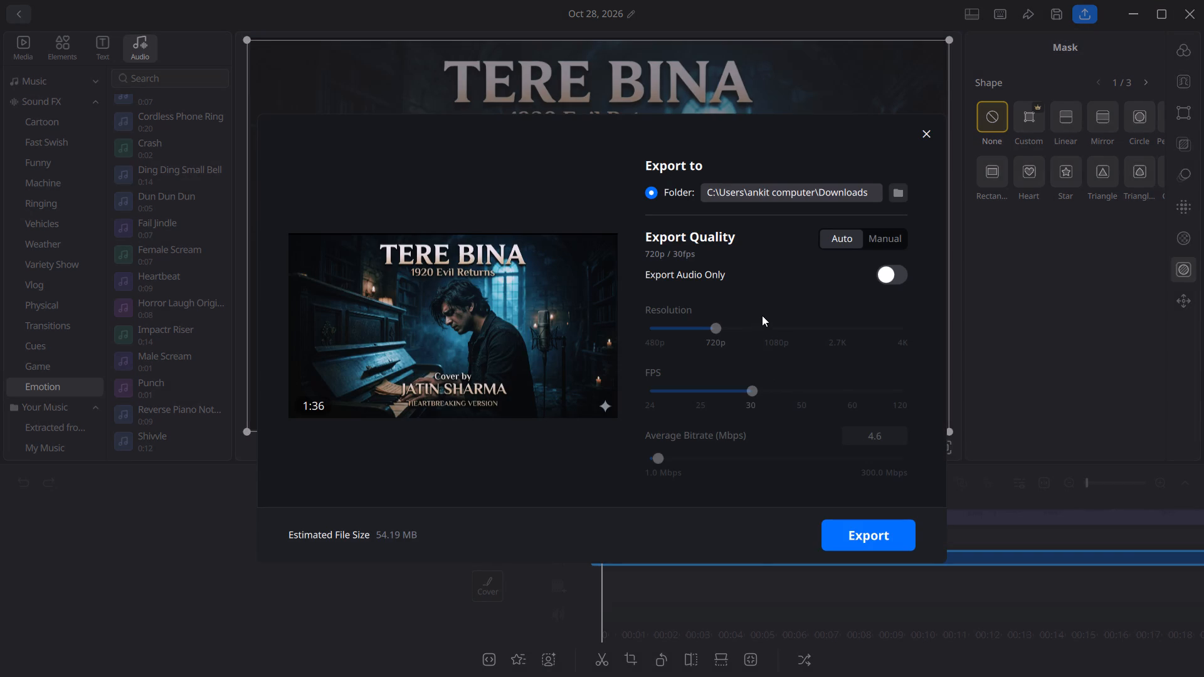
click(884, 238)
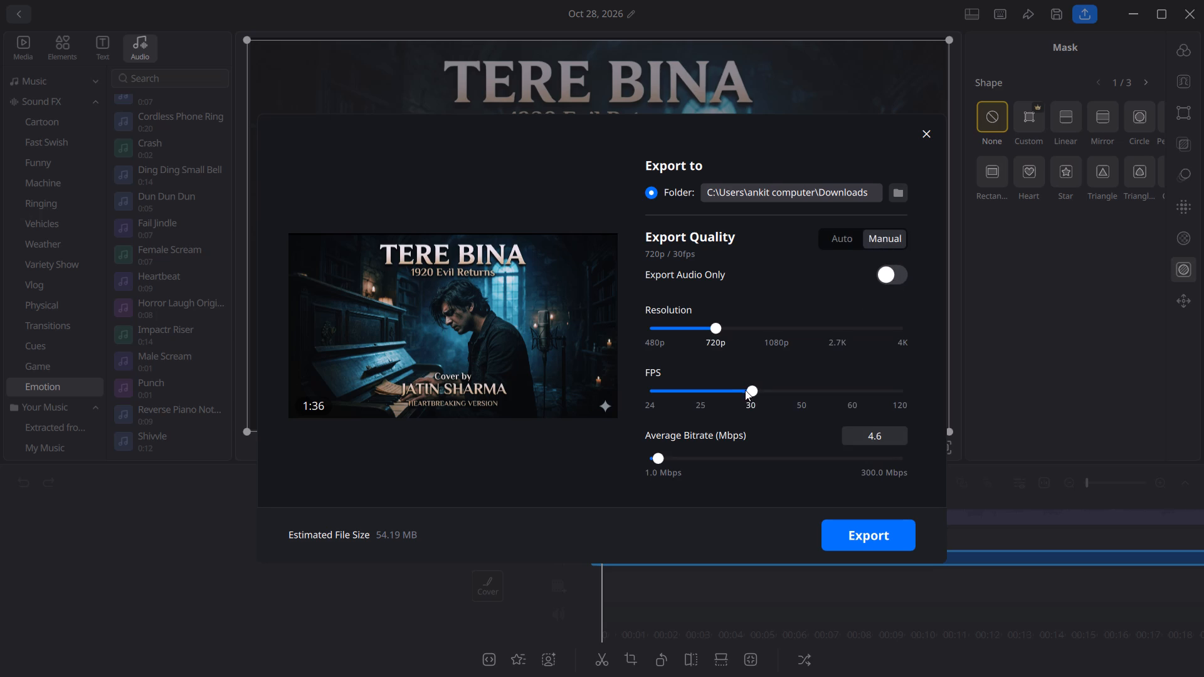
click(771, 333)
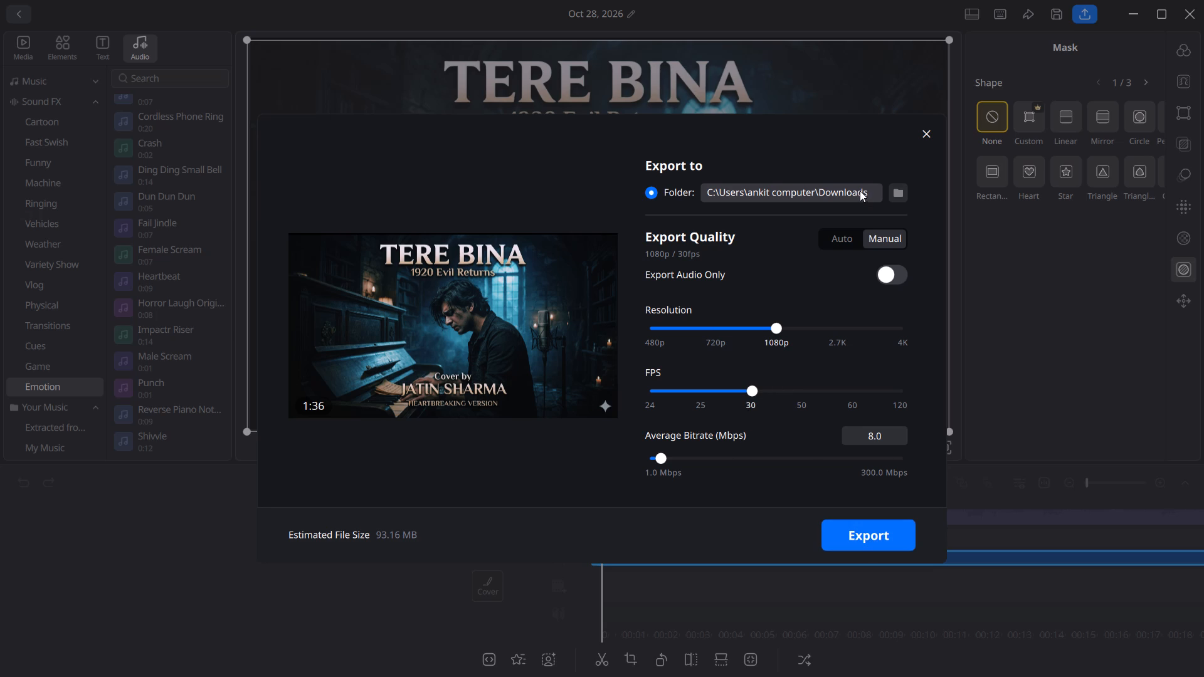
click(870, 537)
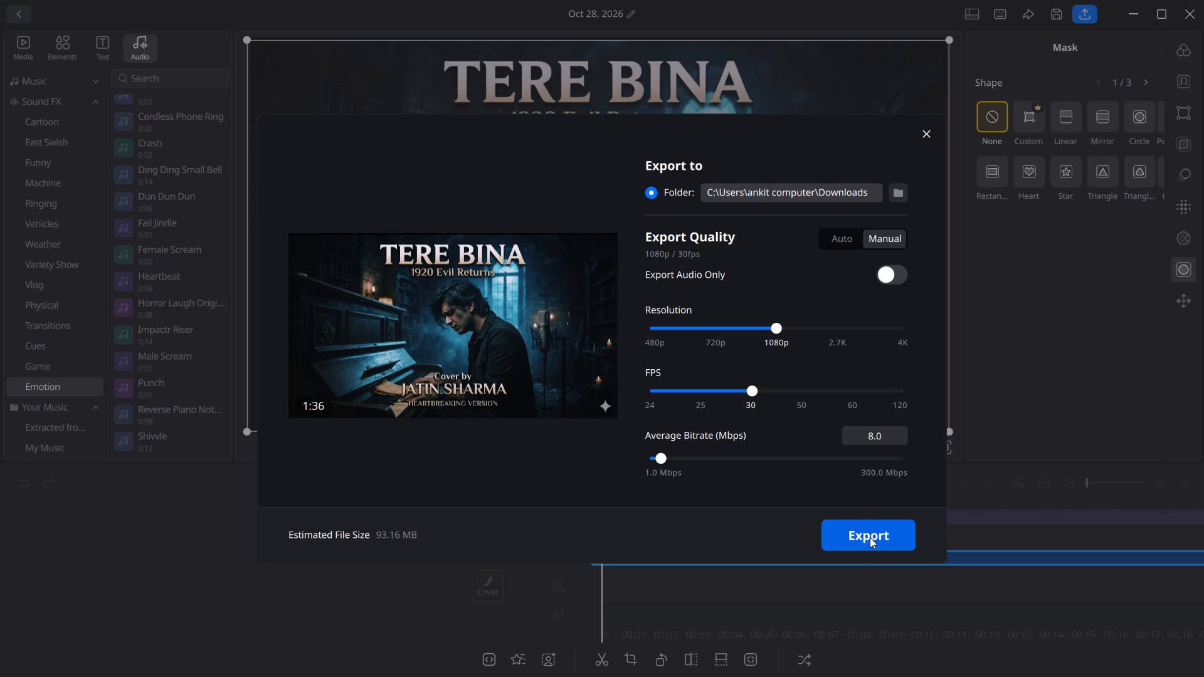
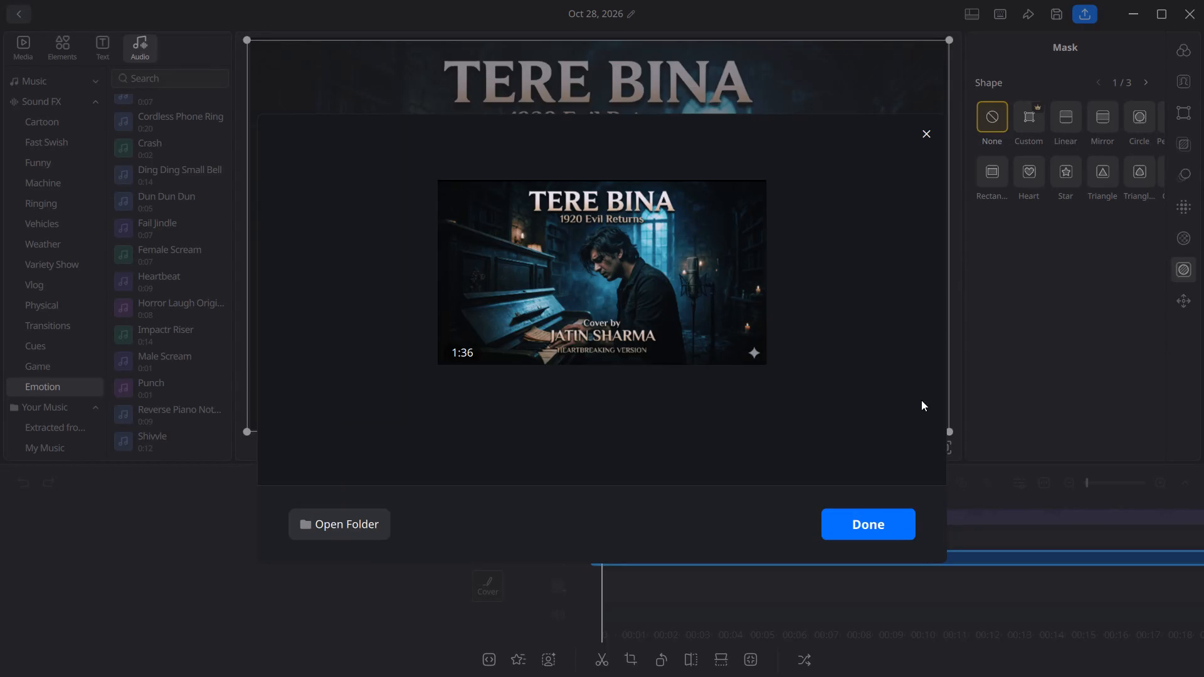
Dismiss the finished export of the cover video and close the video editor.
click(896, 518)
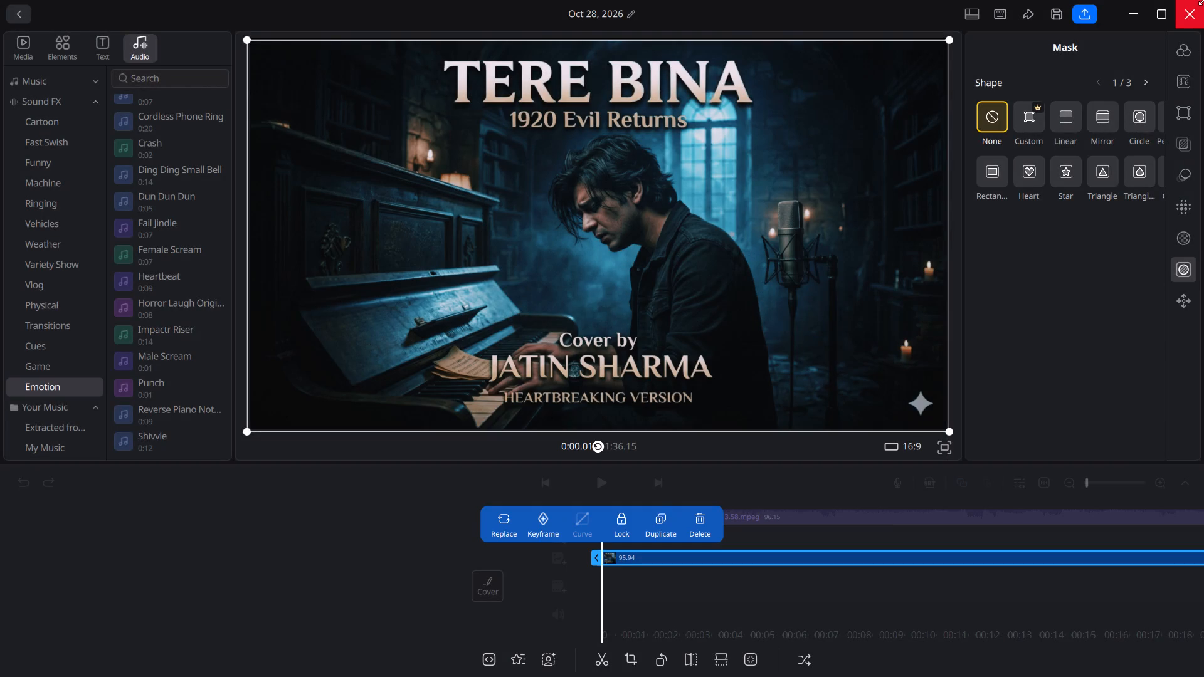
click(1203, 0)
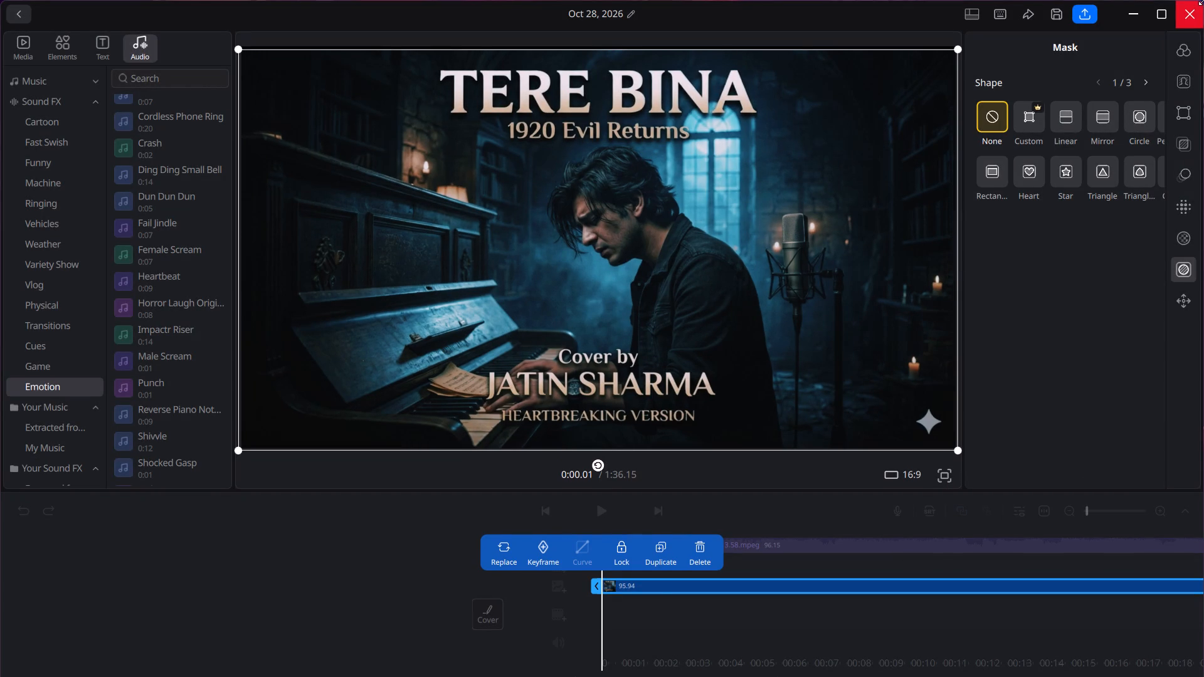
click(1203, 0)
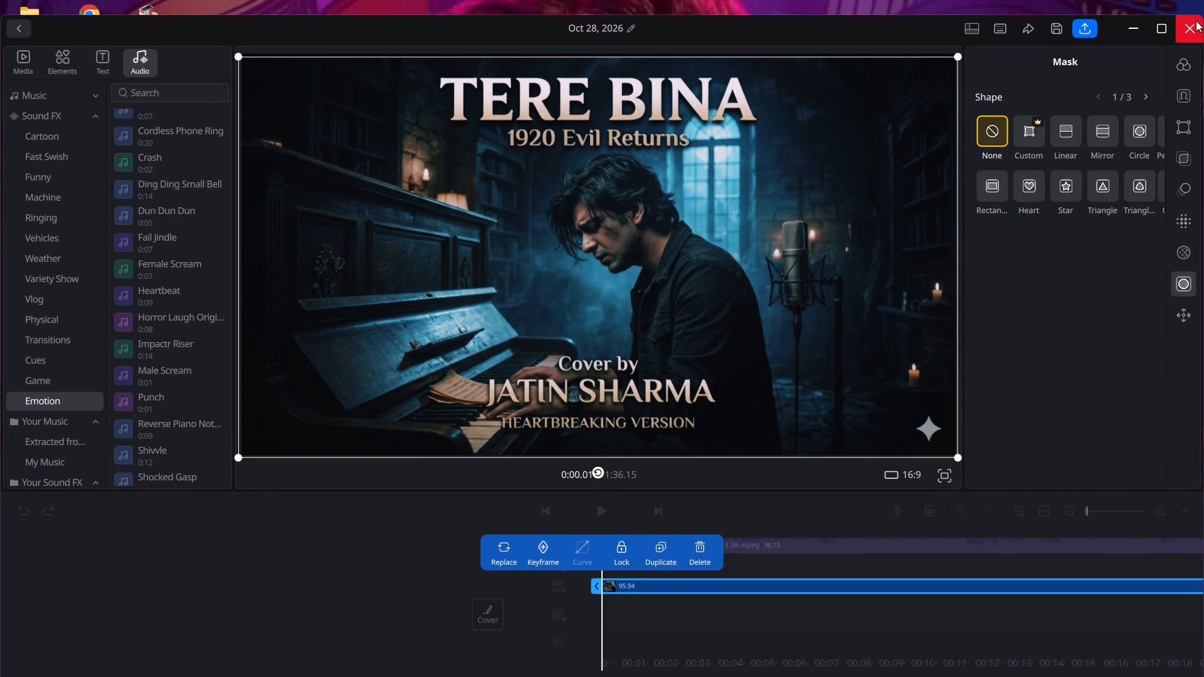
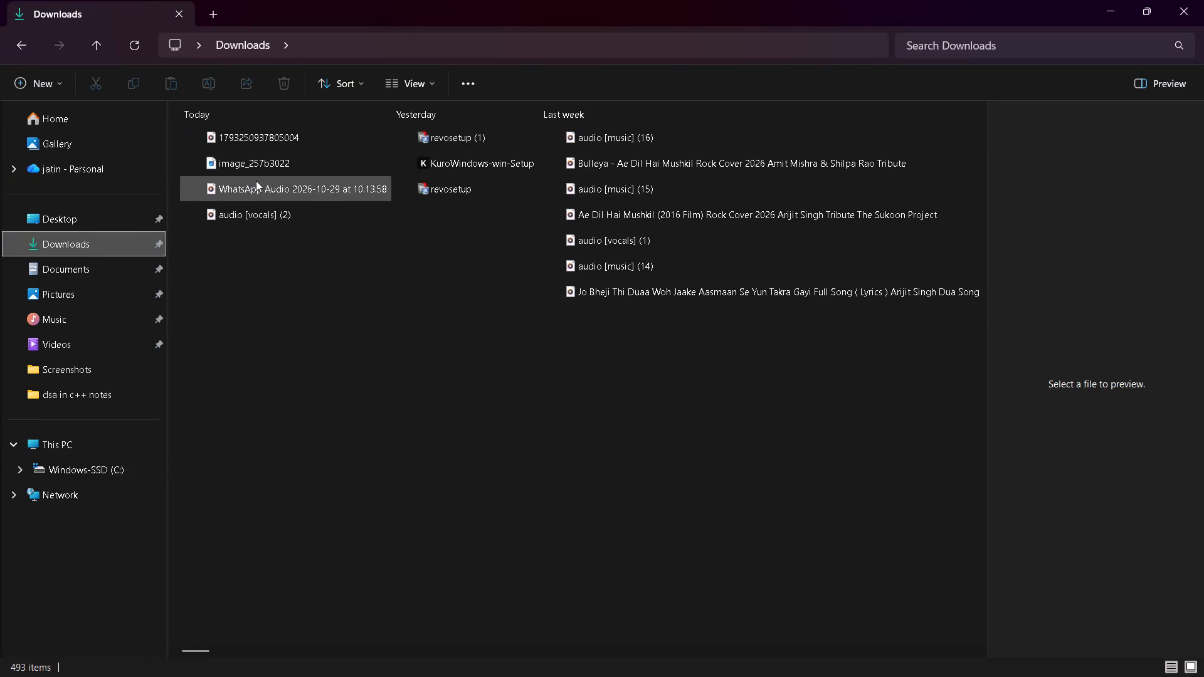
click(260, 140)
right_click(260, 140)
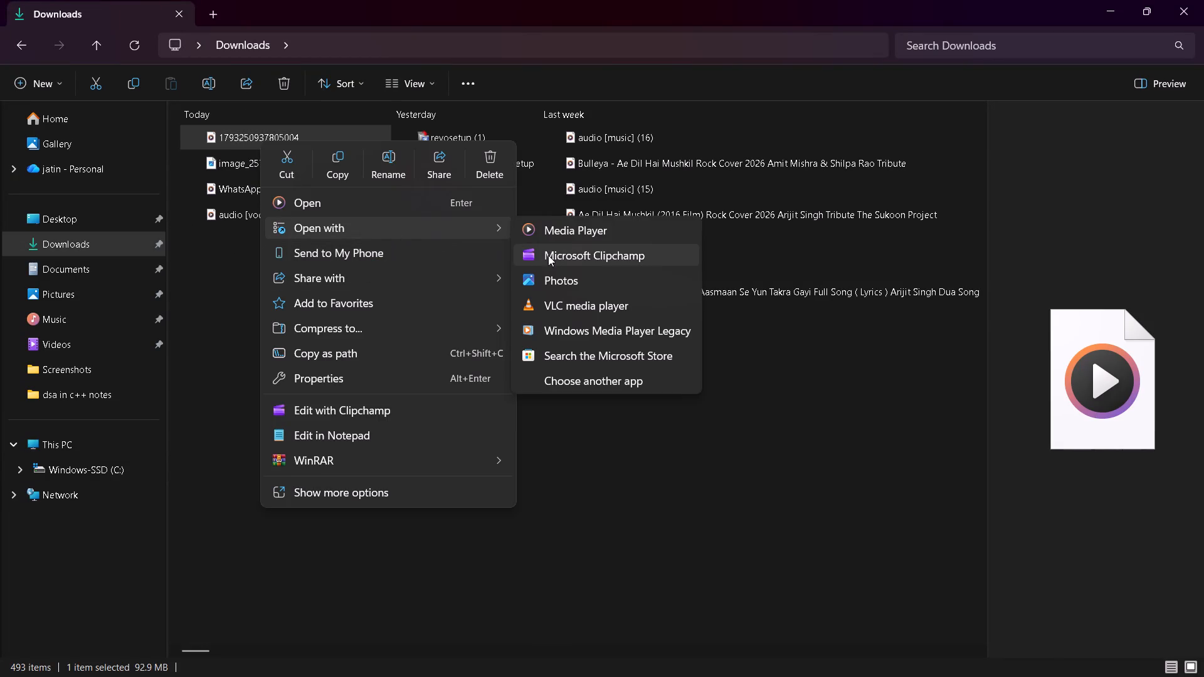
click(579, 326)
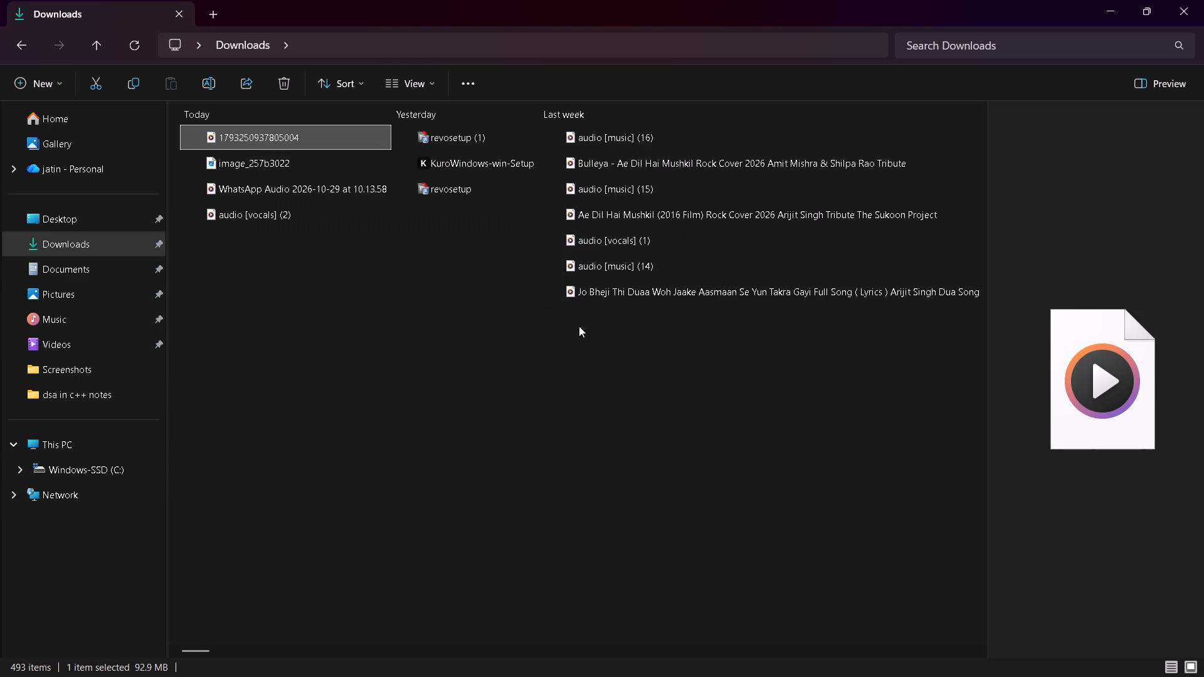
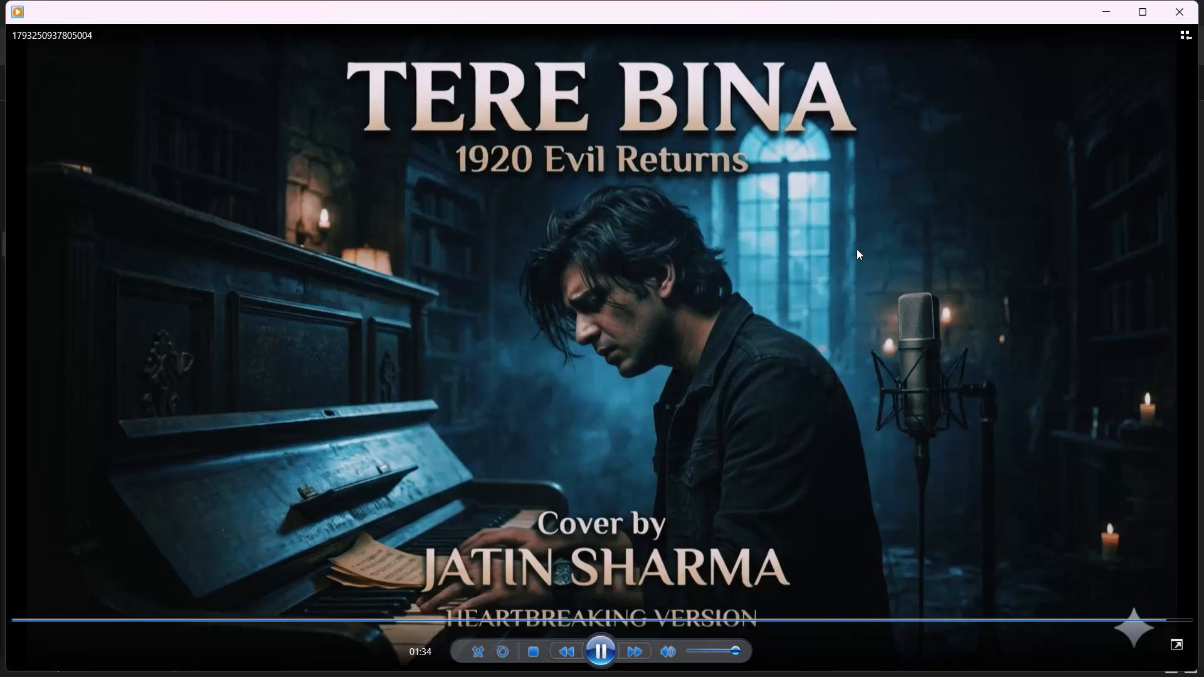
Close the media player showing the exported Tere Bina cover video.
click(1180, 16)
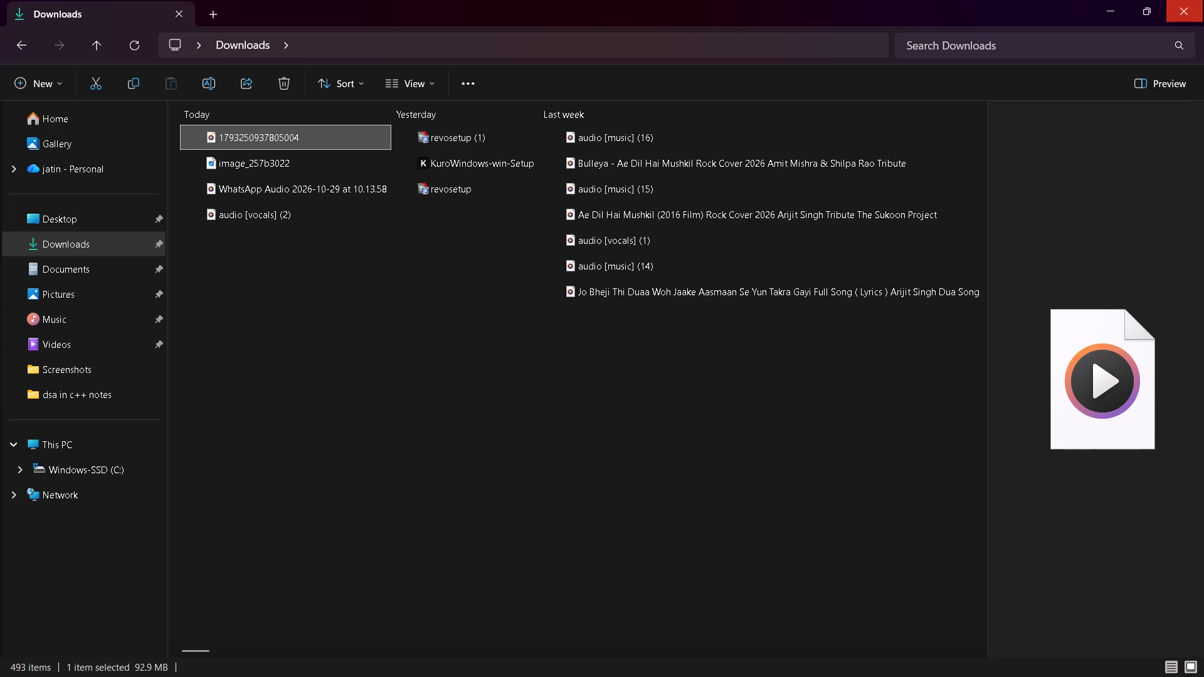